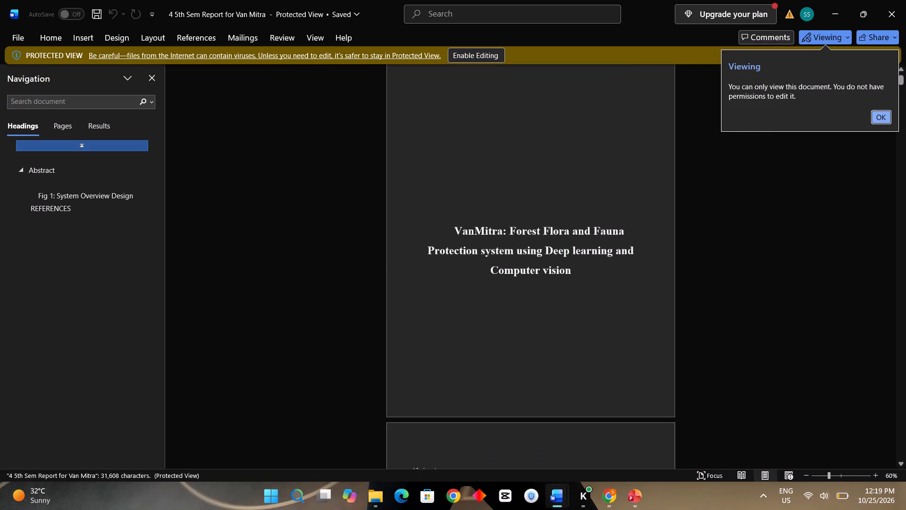
Look through the VanMitra report from the title page through the methodology diagrams and action plan to the references.
{"action": "scroll", "coordinate": [409, 229], "scroll_direction": "down", "scroll_amount": 1, "text": "ctrl"}
{"action": "scroll", "coordinate": [505, 340], "scroll_direction": "down", "scroll_amount": 4}
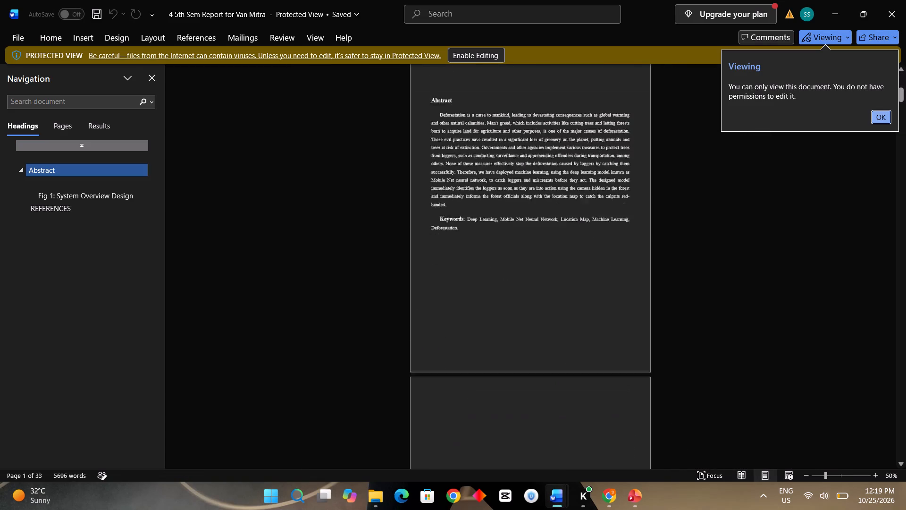
{"action": "scroll", "coordinate": [505, 340], "scroll_direction": "down", "scroll_amount": 14}
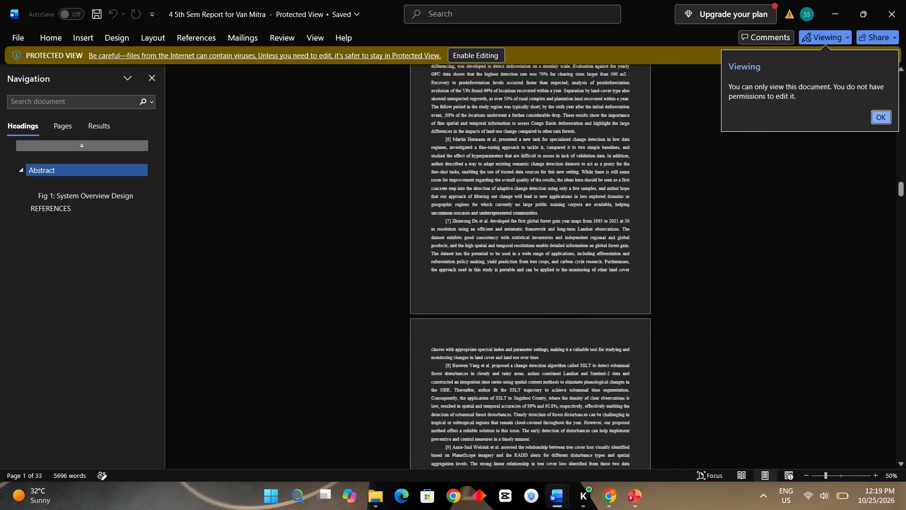
{"action": "scroll", "coordinate": [505, 340], "scroll_direction": "down", "scroll_amount": 13}
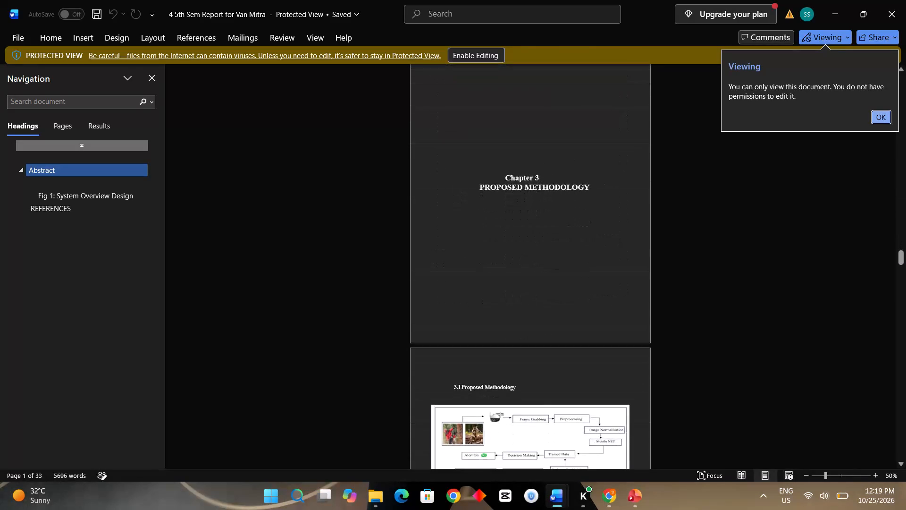
{"action": "scroll", "coordinate": [505, 340], "scroll_direction": "down", "scroll_amount": 3}
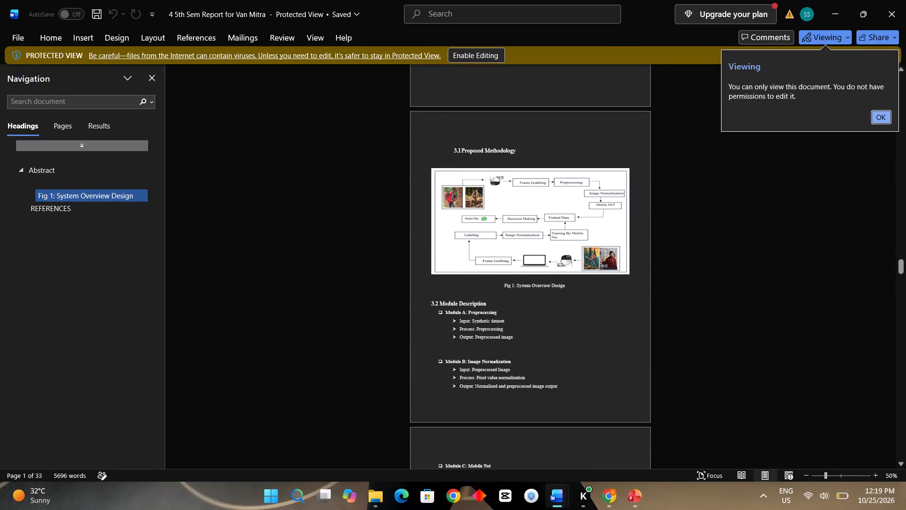
{"action": "scroll", "coordinate": [505, 340], "scroll_direction": "up", "scroll_amount": 1}
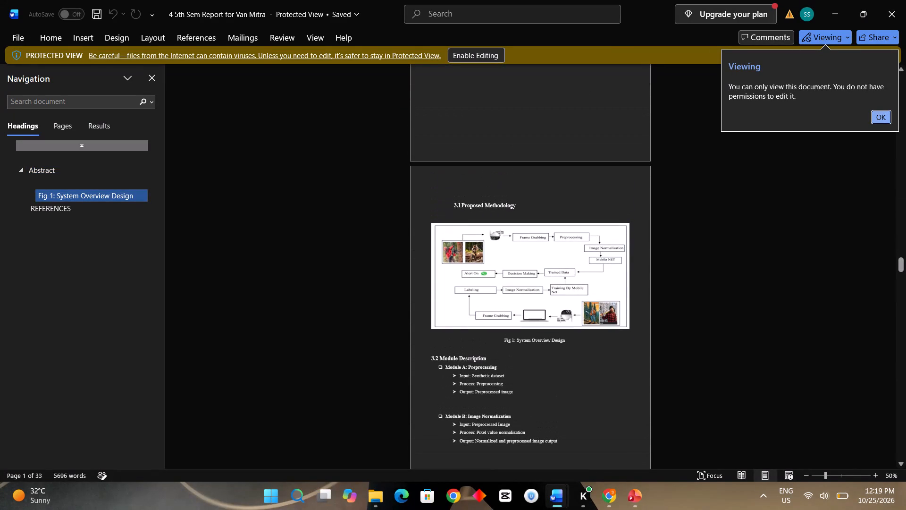
{"action": "scroll", "coordinate": [505, 340], "scroll_direction": "down", "scroll_amount": 8}
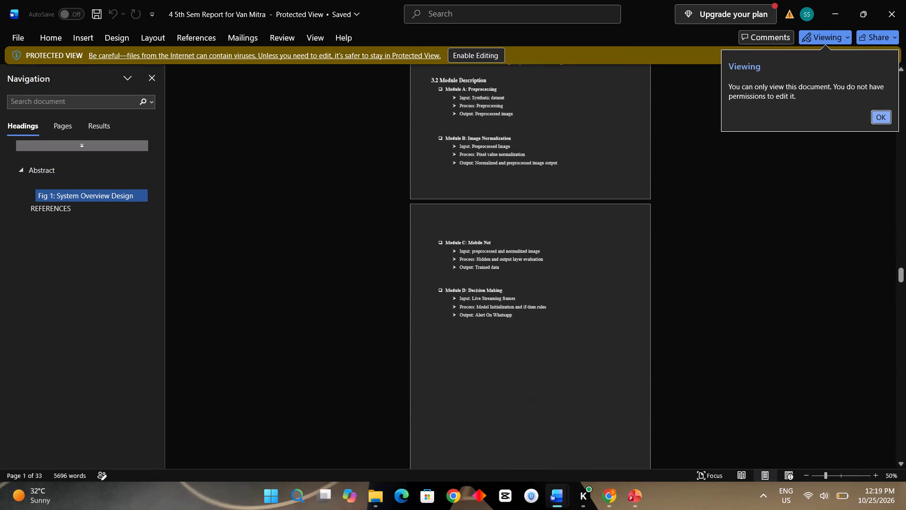
{"action": "scroll", "coordinate": [505, 340], "scroll_direction": "down", "scroll_amount": 15}
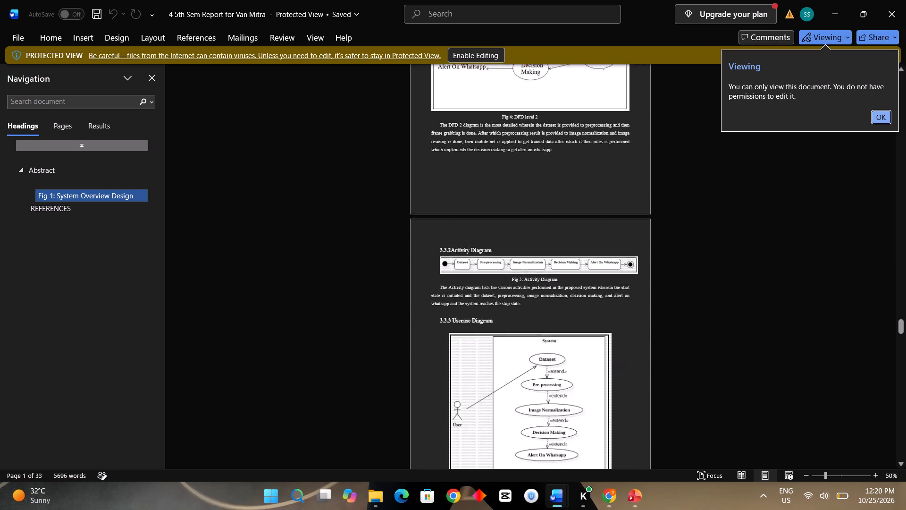
{"action": "scroll", "coordinate": [505, 340], "scroll_direction": "down", "scroll_amount": 12}
{"action": "scroll", "coordinate": [505, 340], "scroll_direction": "down", "scroll_amount": 9}
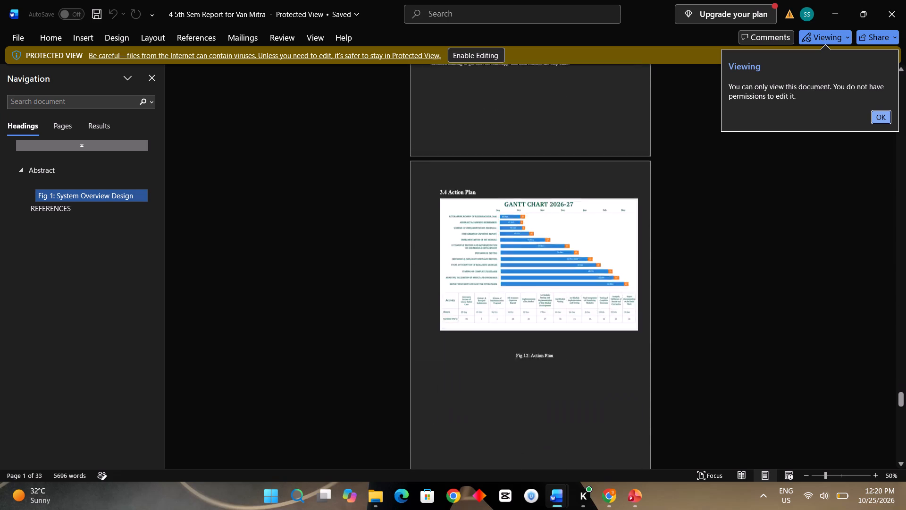
{"action": "scroll", "coordinate": [505, 340], "scroll_direction": "down", "scroll_amount": 8}
{"action": "scroll", "coordinate": [505, 340], "scroll_direction": "down", "scroll_amount": 20}
{"action": "scroll", "coordinate": [505, 340], "scroll_direction": "down", "scroll_amount": 10}
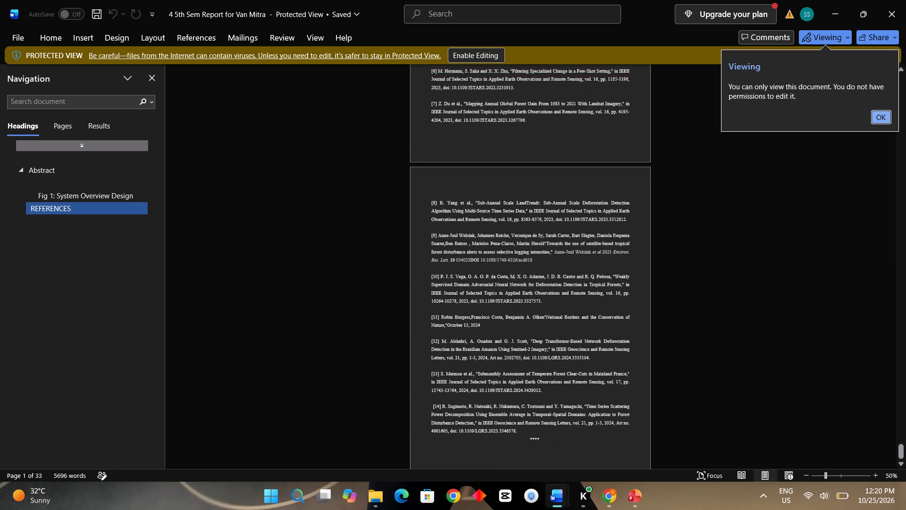
{"action": "scroll", "coordinate": [505, 340], "scroll_direction": "down", "scroll_amount": 20}
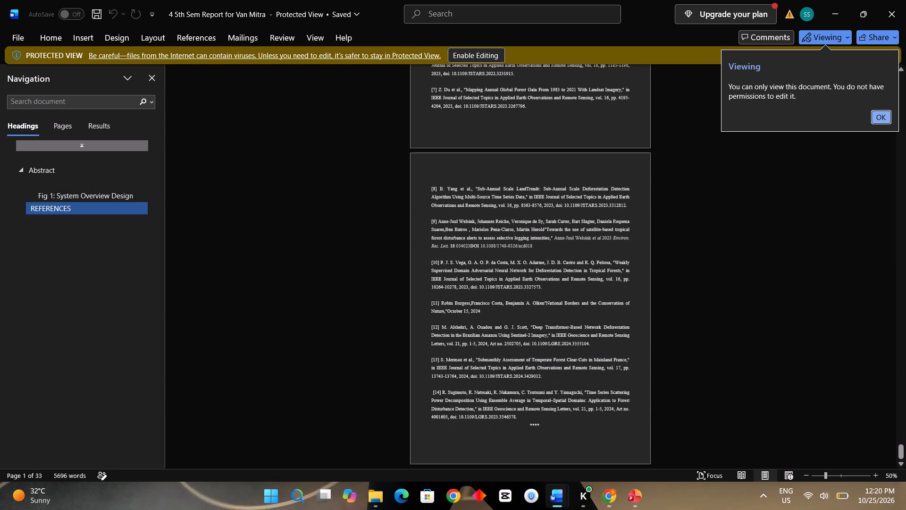
{"action": "scroll", "coordinate": [505, 340], "scroll_direction": "down", "scroll_amount": 2}
Skim back from the references to the title page and review the opening chapters up to the literature survey.
{"action": "scroll", "coordinate": [505, 340], "scroll_direction": "up", "scroll_amount": 10}
{"action": "scroll", "coordinate": [505, 340], "scroll_direction": "up", "scroll_amount": 13}
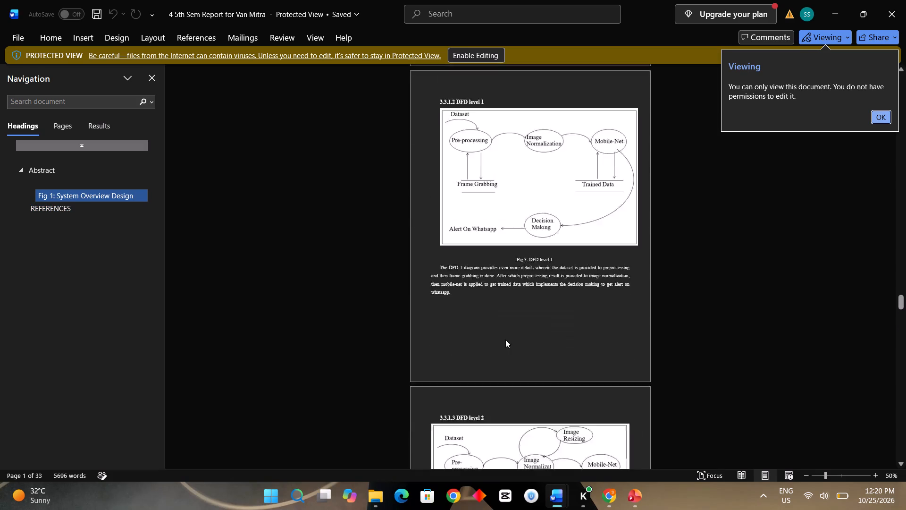
{"action": "scroll", "coordinate": [505, 340], "scroll_direction": "up", "scroll_amount": 14}
{"action": "scroll", "coordinate": [505, 340], "scroll_direction": "down", "scroll_amount": 3}
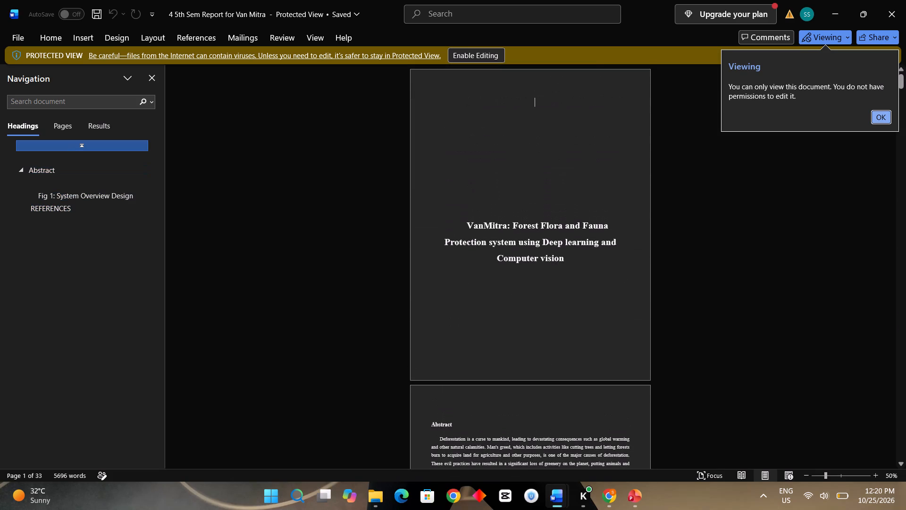
{"action": "scroll", "coordinate": [505, 340], "scroll_direction": "down", "scroll_amount": 9}
{"action": "scroll", "coordinate": [505, 340], "scroll_direction": "down", "scroll_amount": 17}
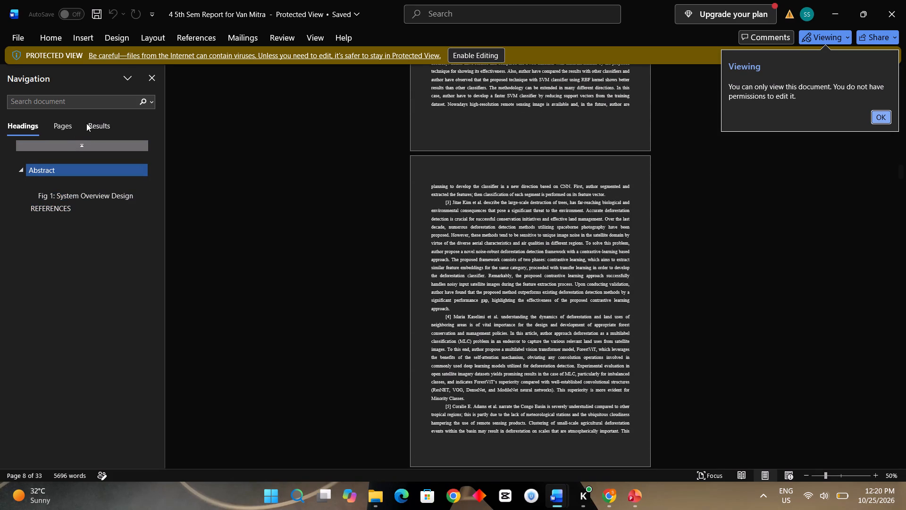
Show the page thumbnails and look through the report between the title page and the data flow diagrams.
{"action": "left_click", "coordinate": [70, 122]}
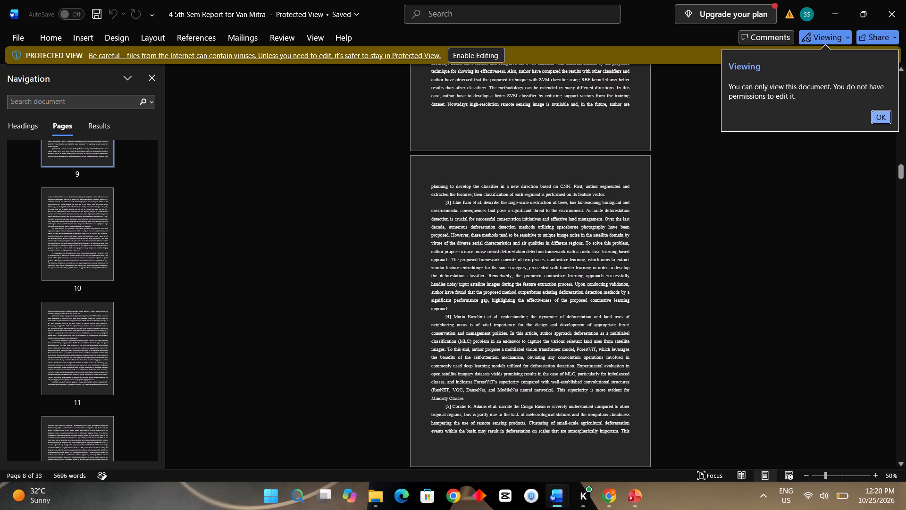
{"action": "scroll", "coordinate": [500, 279], "scroll_direction": "up", "scroll_amount": 10}
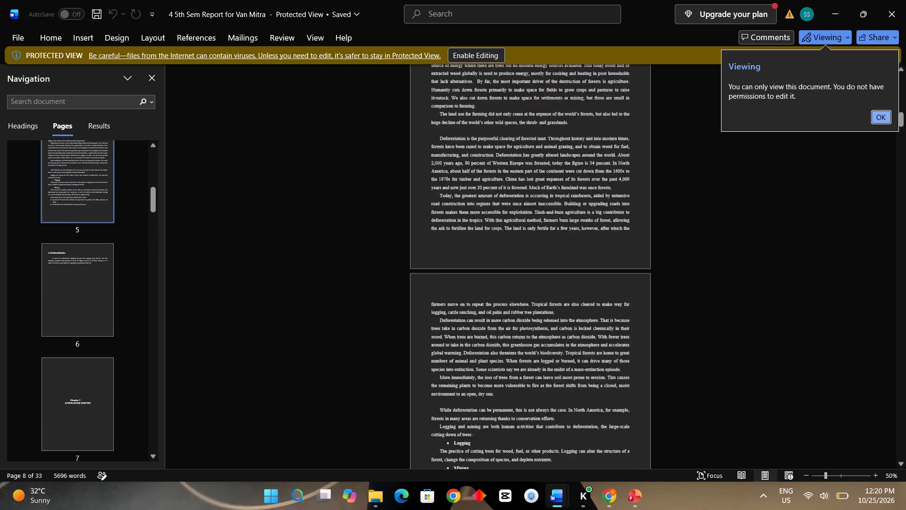
{"action": "scroll", "coordinate": [500, 279], "scroll_direction": "up", "scroll_amount": 15}
{"action": "scroll", "coordinate": [500, 279], "scroll_direction": "down", "scroll_amount": 11}
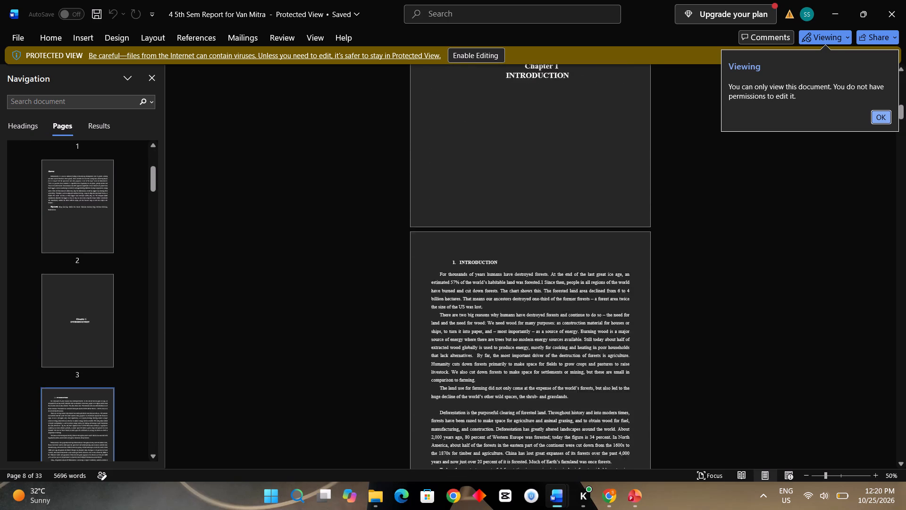
{"action": "scroll", "coordinate": [500, 279], "scroll_direction": "down", "scroll_amount": 10}
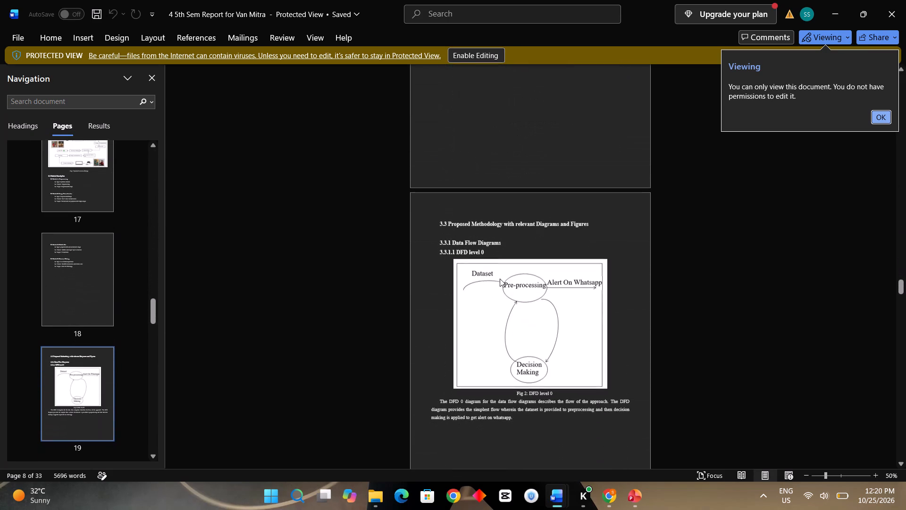
{"action": "scroll", "coordinate": [38, 272], "scroll_direction": "up", "scroll_amount": 13}
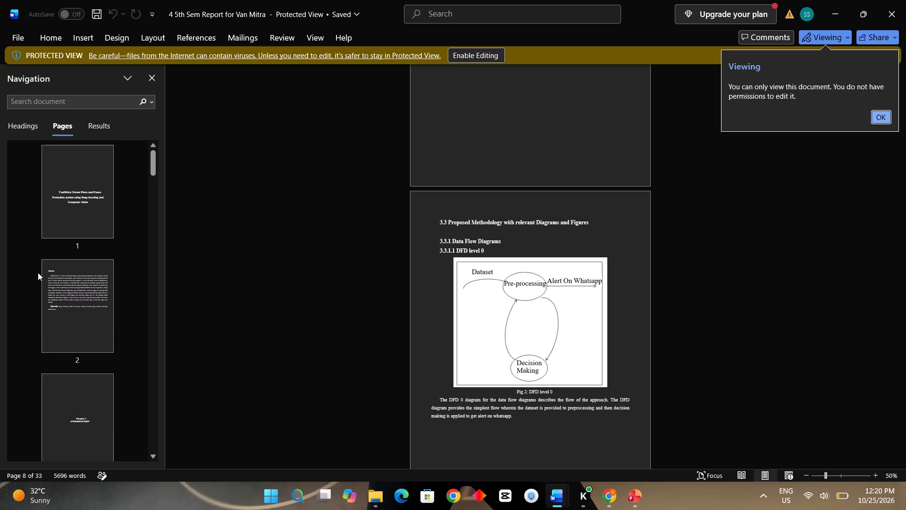
{"action": "scroll", "coordinate": [502, 339], "scroll_direction": "up", "scroll_amount": 6}
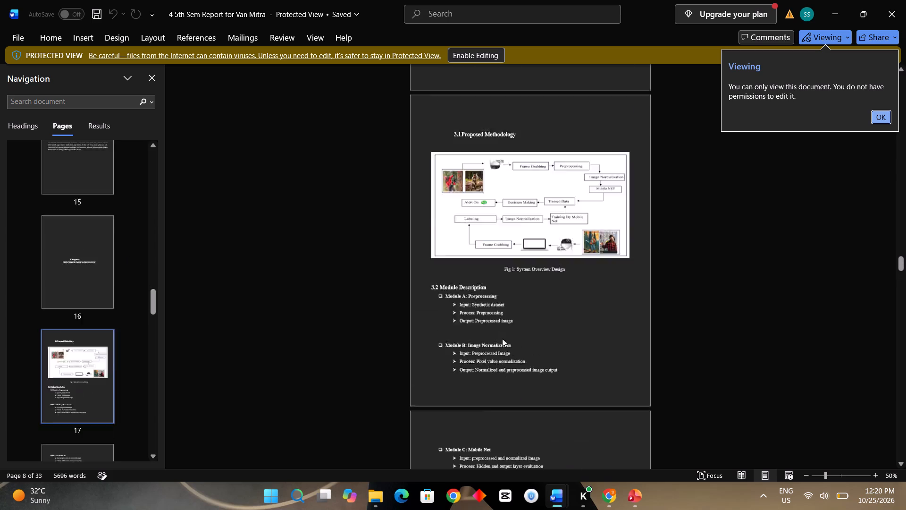
{"action": "scroll", "coordinate": [502, 339], "scroll_direction": "up", "scroll_amount": 11}
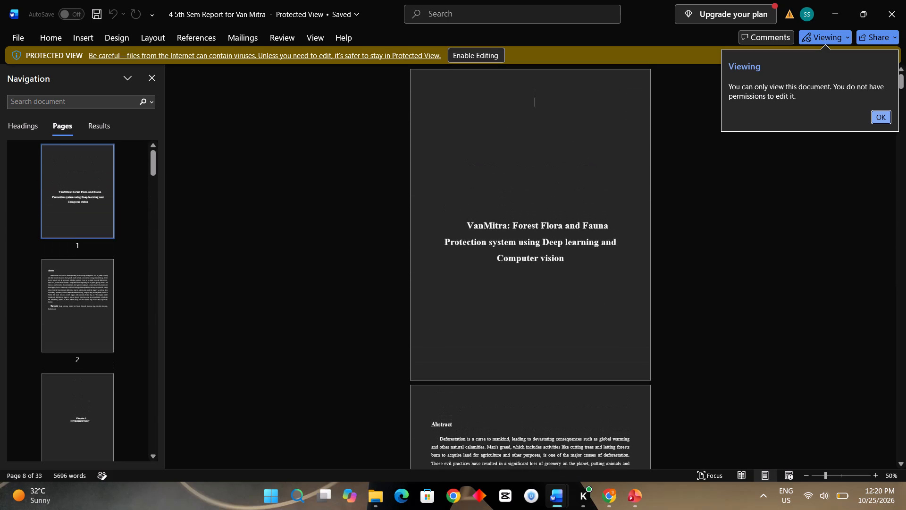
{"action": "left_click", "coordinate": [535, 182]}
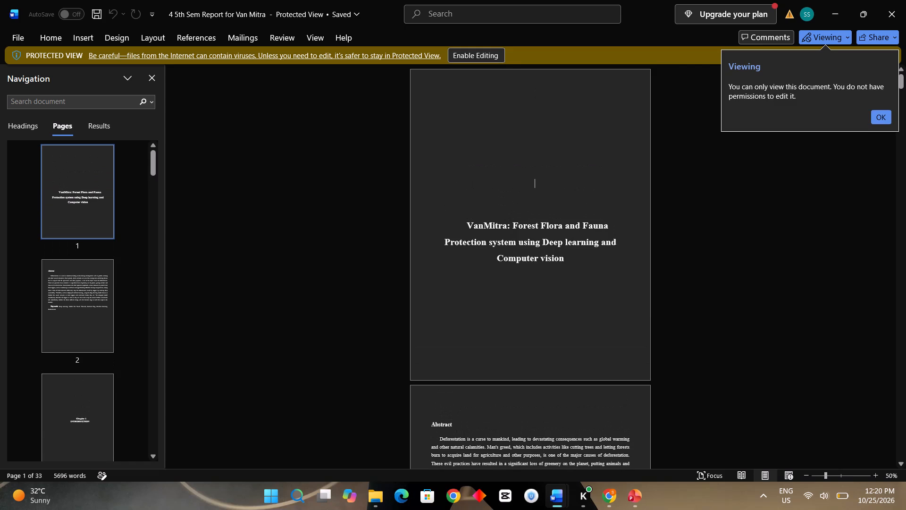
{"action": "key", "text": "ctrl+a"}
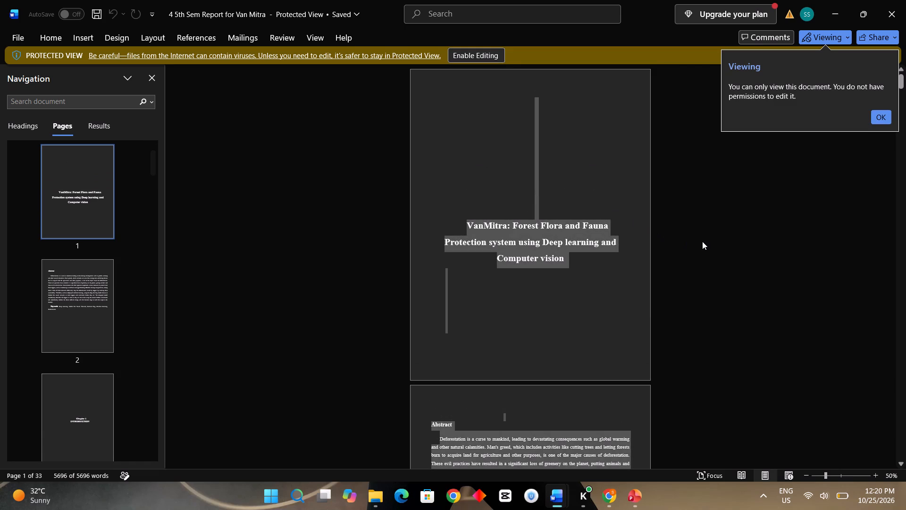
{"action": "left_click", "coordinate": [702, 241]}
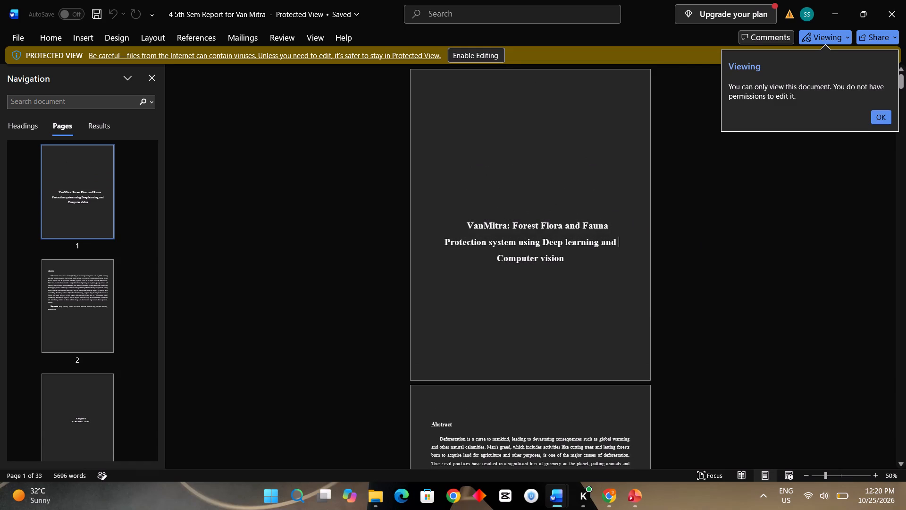
Enable editing for the protected report.
{"action": "left_click", "coordinate": [479, 52]}
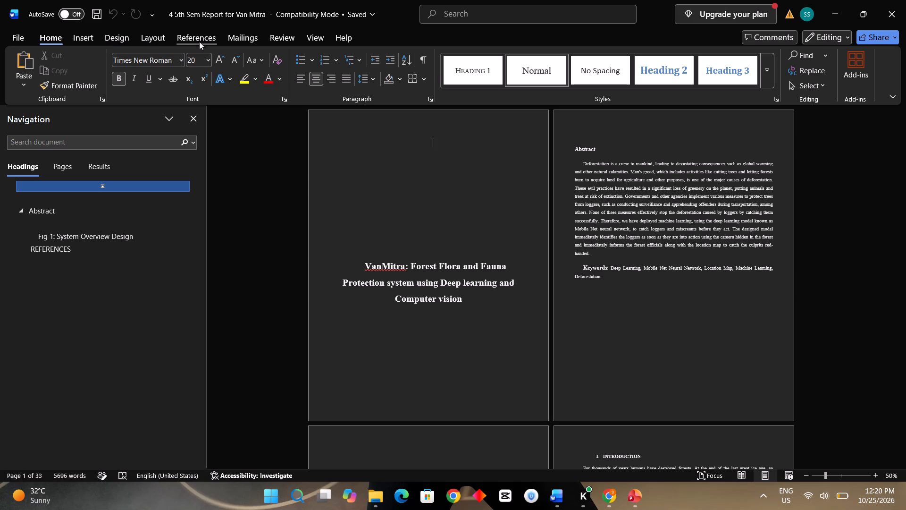
Show the document formatting options for the report's design.
{"action": "left_click", "coordinate": [87, 36]}
{"action": "left_click", "coordinate": [109, 33]}
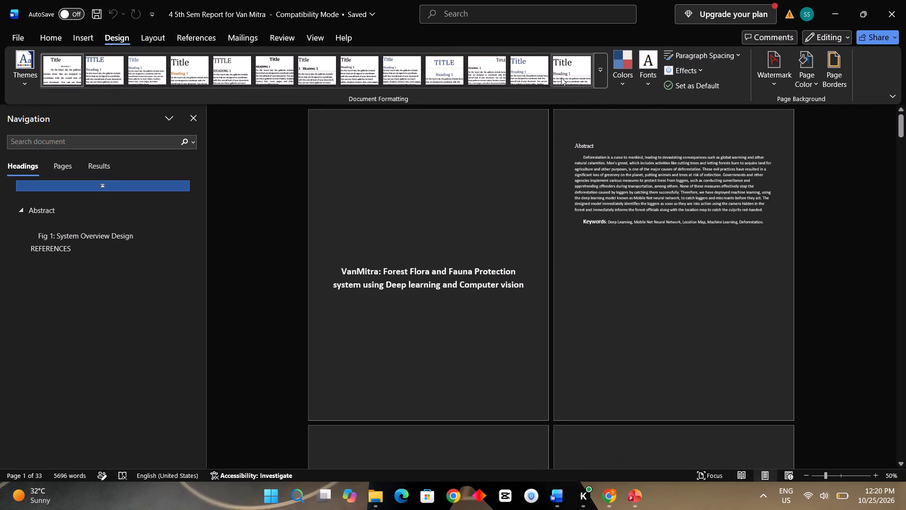
Examine the title page, abstract and Chapter 1 introduction pages at 90% zoom.
{"action": "scroll", "coordinate": [413, 196], "scroll_direction": "up", "scroll_amount": 1, "text": "ctrl"}
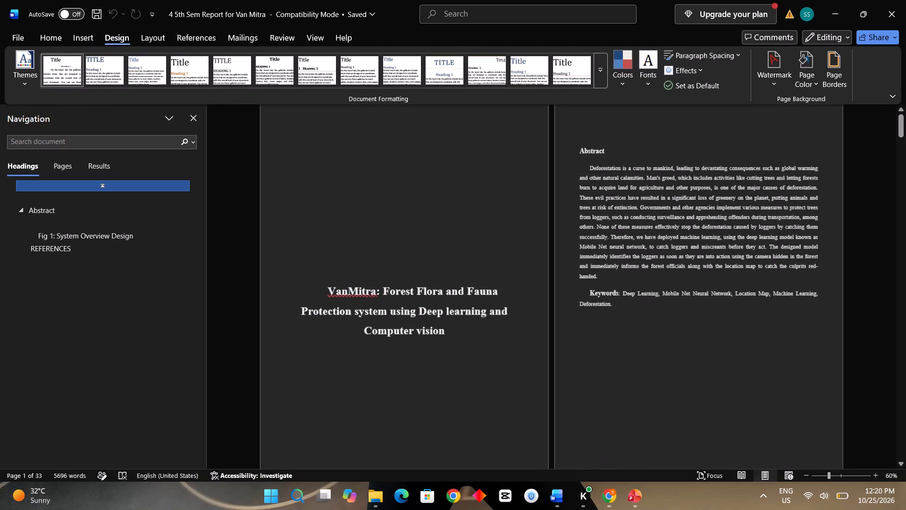
{"action": "scroll", "coordinate": [413, 196], "scroll_direction": "up", "scroll_amount": 5}
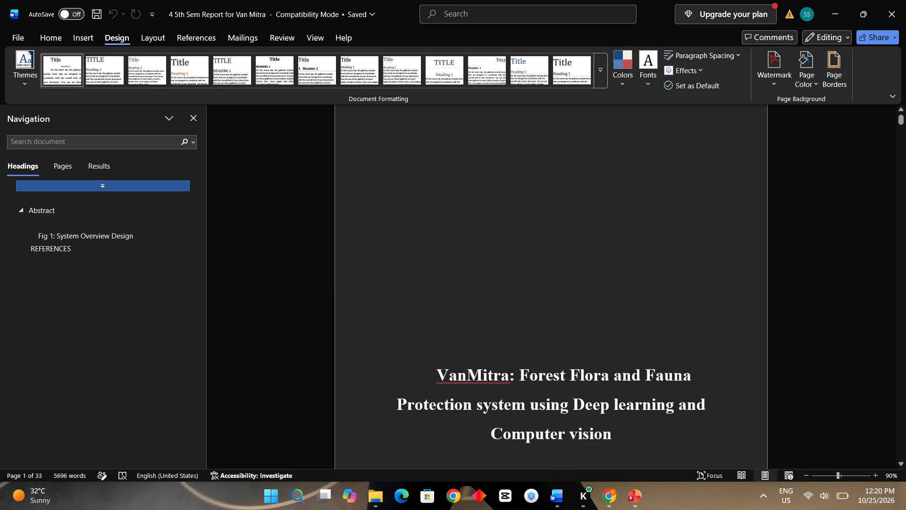
{"action": "scroll", "coordinate": [479, 233], "scroll_direction": "down", "scroll_amount": 6}
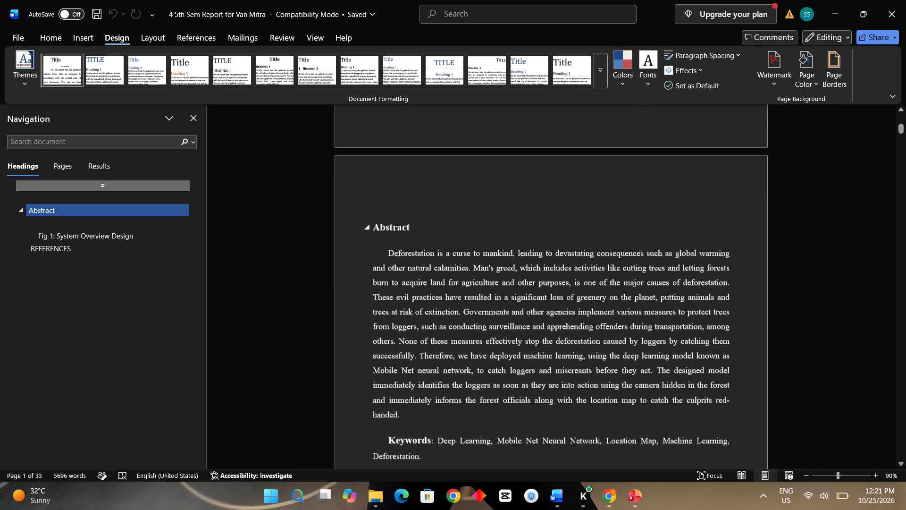
{"action": "scroll", "coordinate": [479, 233], "scroll_direction": "down", "scroll_amount": 13}
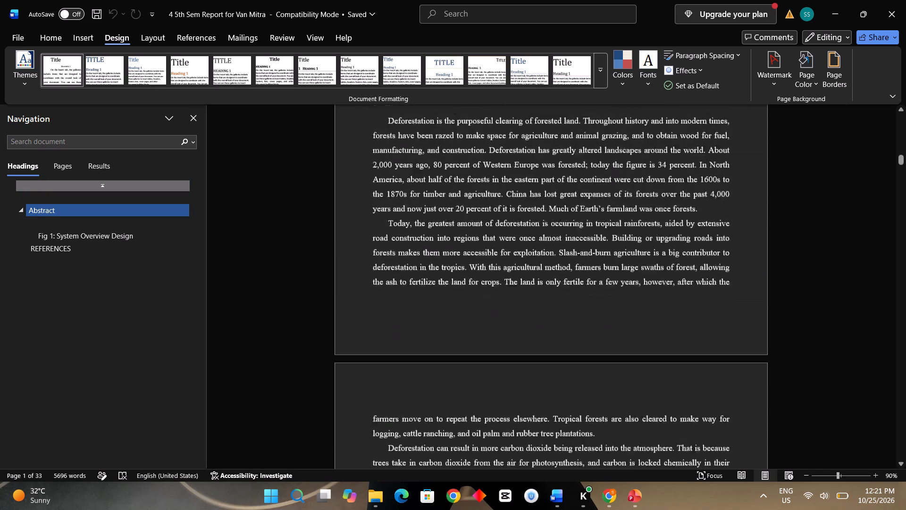
{"action": "scroll", "coordinate": [479, 233], "scroll_direction": "up", "scroll_amount": 8}
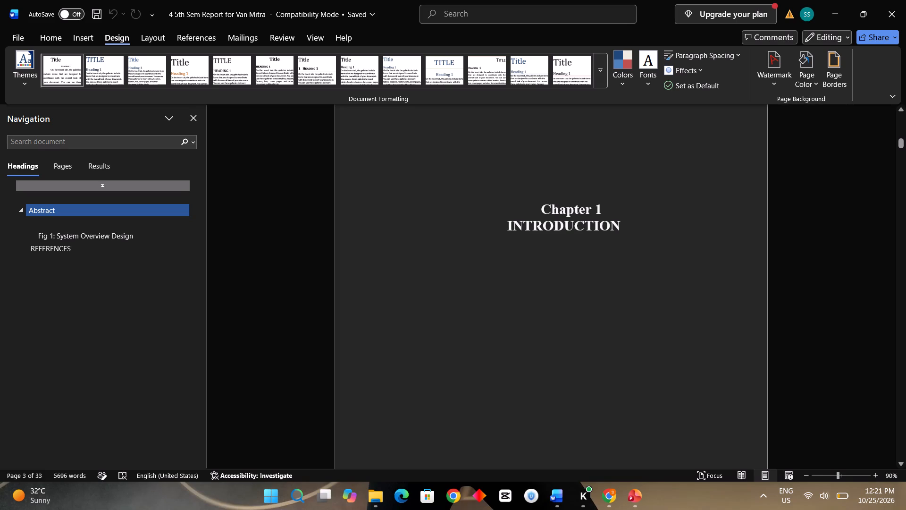
{"action": "scroll", "coordinate": [489, 334], "scroll_direction": "down", "scroll_amount": 4}
{"action": "scroll", "coordinate": [489, 334], "scroll_direction": "up", "scroll_amount": 1}
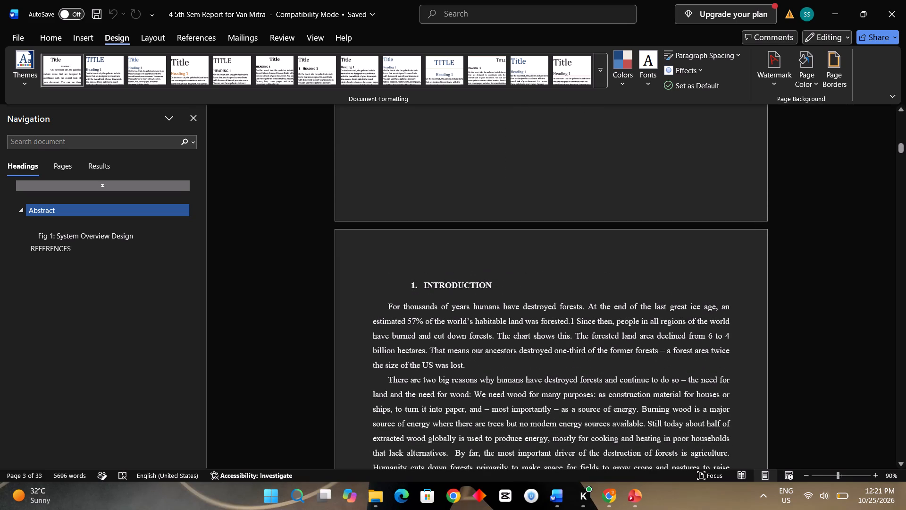
Delete the empty lines between the Chapter 1 INTRODUCTION title and the "1. INTRODUCTION" heading so the text directly follows the title.
{"action": "left_click", "coordinate": [361, 282]}
{"action": "left_click", "coordinate": [382, 288]}
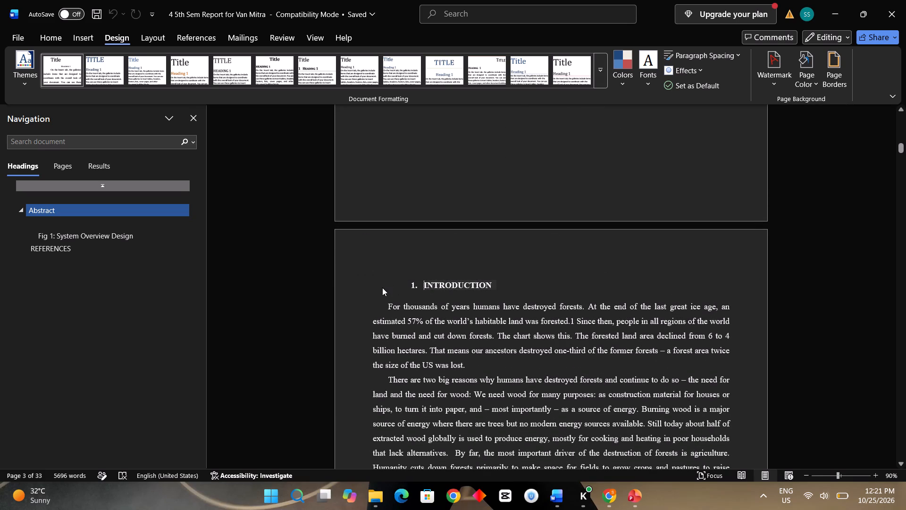
{"action": "left_click", "coordinate": [377, 286]}
{"action": "scroll", "coordinate": [493, 91], "scroll_direction": "up", "scroll_amount": 1}
{"action": "scroll", "coordinate": [473, 143], "scroll_direction": "up", "scroll_amount": 2}
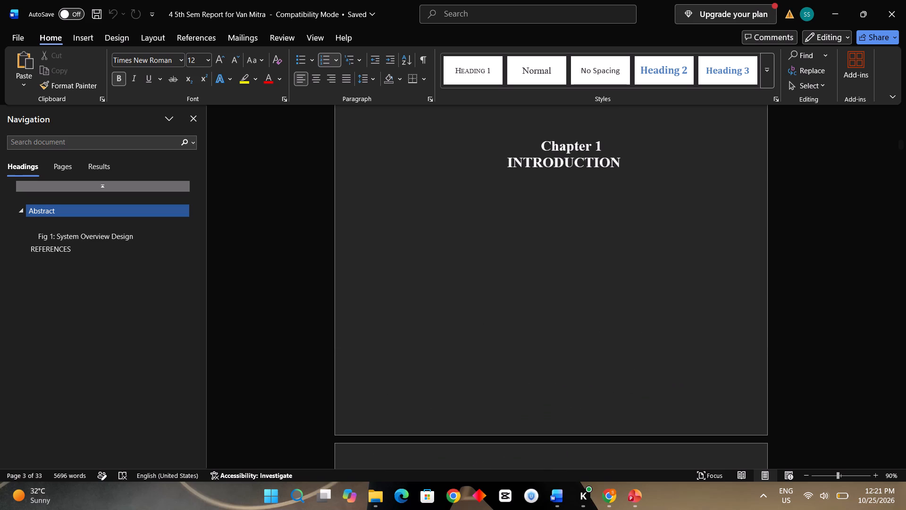
{"action": "scroll", "coordinate": [474, 187], "scroll_direction": "down", "scroll_amount": 1}
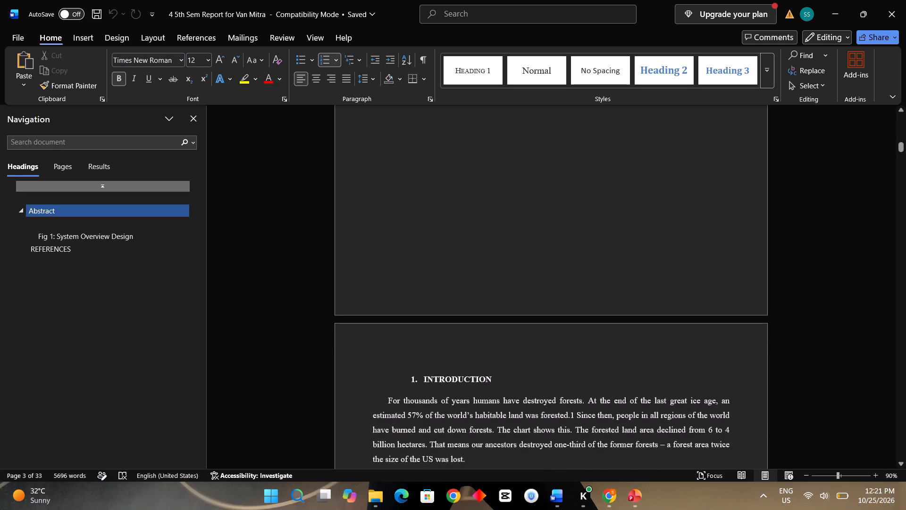
{"action": "scroll", "coordinate": [474, 187], "scroll_direction": "down", "scroll_amount": 1}
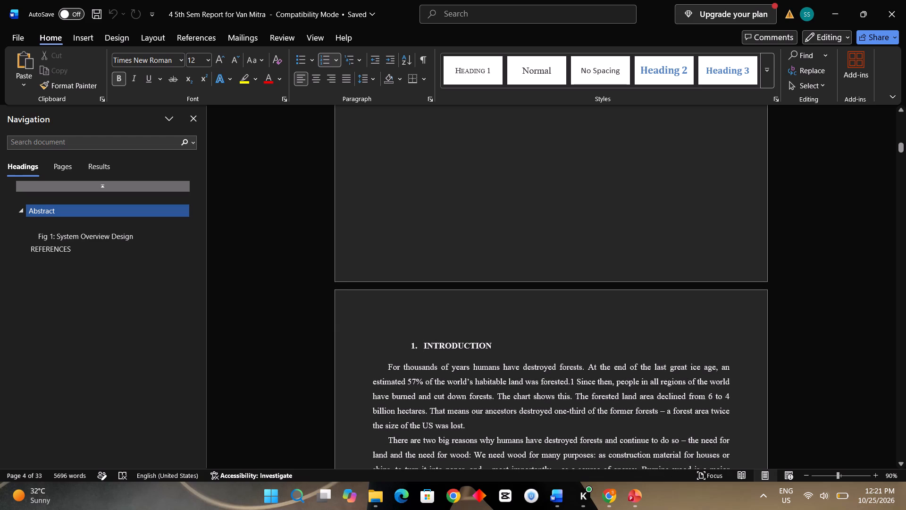
{"action": "left_click", "coordinate": [412, 249]}
{"action": "key", "text": "BackSpace"}
{"action": "key", "text": "BackSpace"}
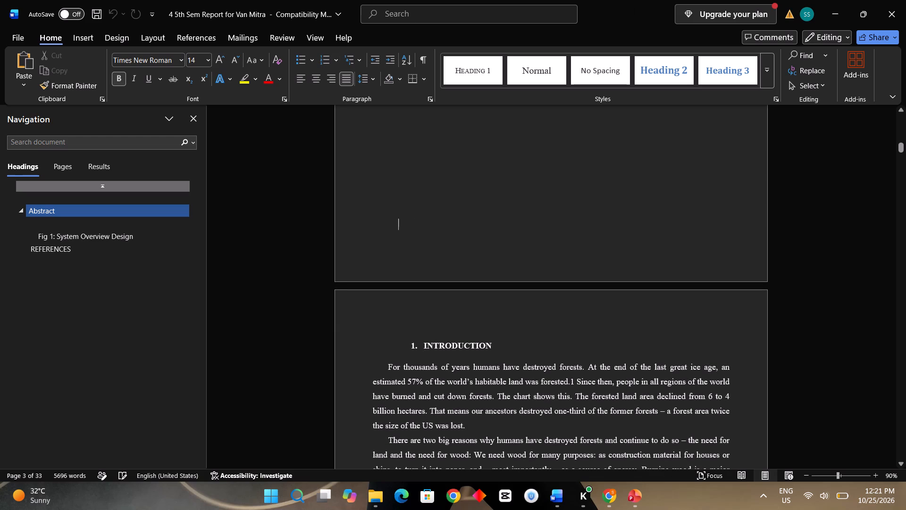
{"action": "key", "text": "BackSpace"}
{"action": "key", "text": "BackSpace"}
{"action": "key", "text": "BackSpace"}
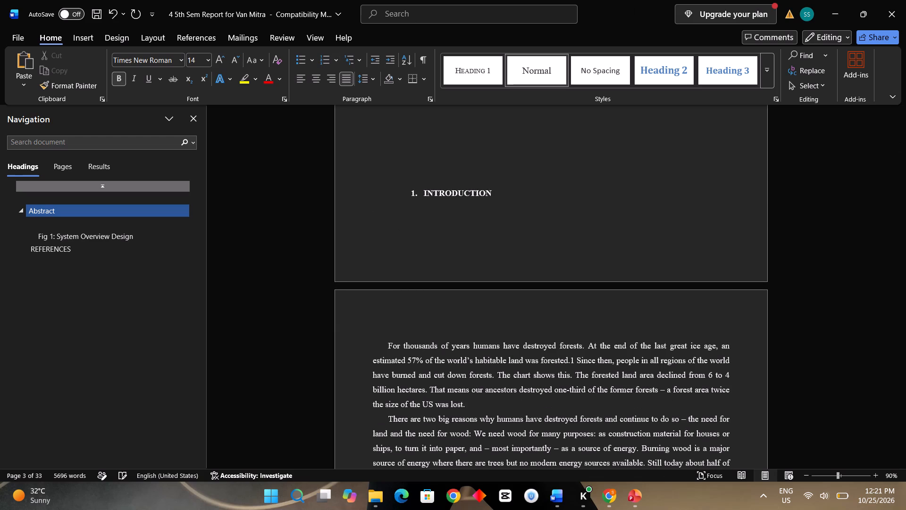
{"action": "key", "text": "BackSpace"}
{"action": "key", "text": "BackSpace"}
{"action": "key", "text": "BackSpace"}
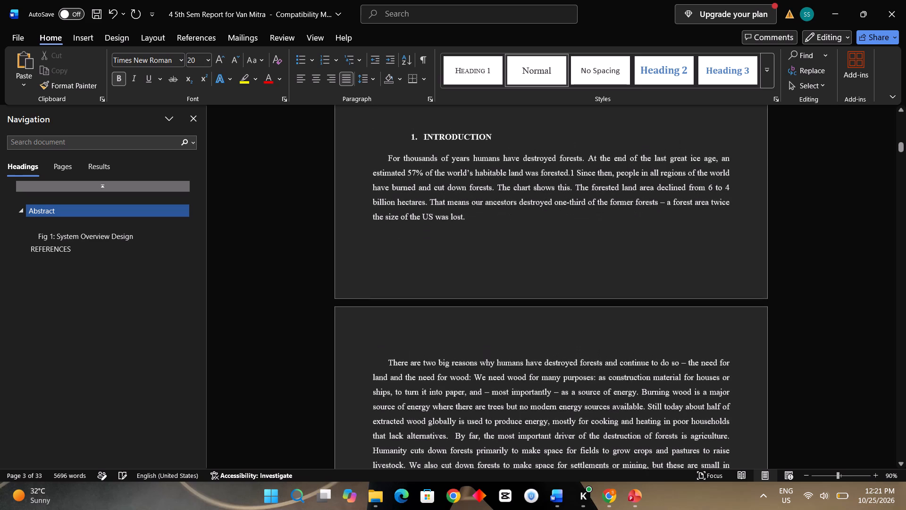
{"action": "scroll", "coordinate": [436, 400], "scroll_direction": "up", "scroll_amount": 2}
{"action": "key", "text": "BackSpace"}
{"action": "key", "text": "BackSpace"}
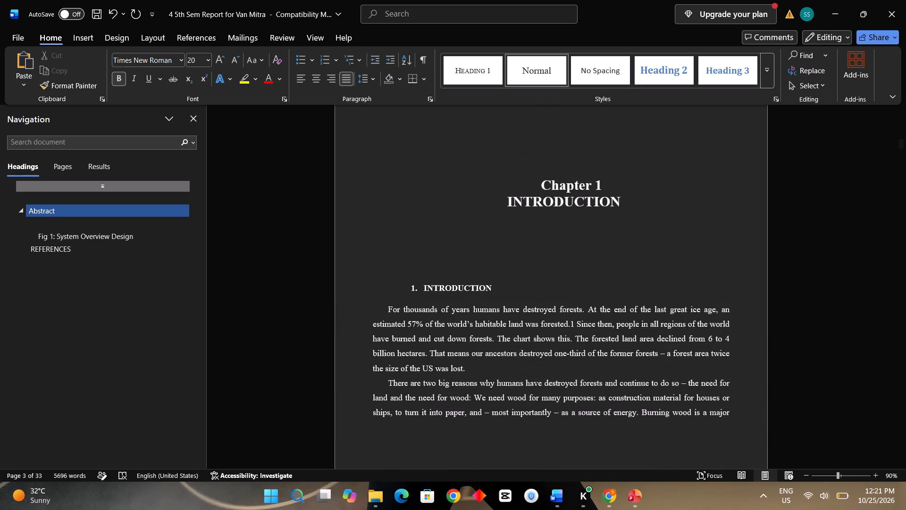
{"action": "key", "text": "BackSpace"}
{"action": "key", "text": "BackSpace"}
{"action": "scroll", "coordinate": [436, 400], "scroll_direction": "up", "scroll_amount": 1}
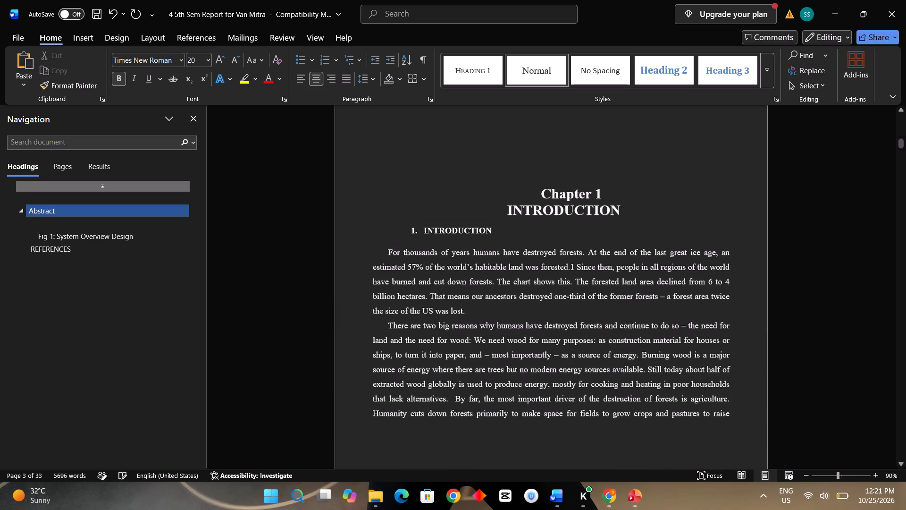
Delete the blank lines above the Chapter 1 title to move it up toward the start of its page.
{"action": "scroll", "coordinate": [436, 400], "scroll_direction": "up", "scroll_amount": 2}
{"action": "left_click", "coordinate": [421, 312]}
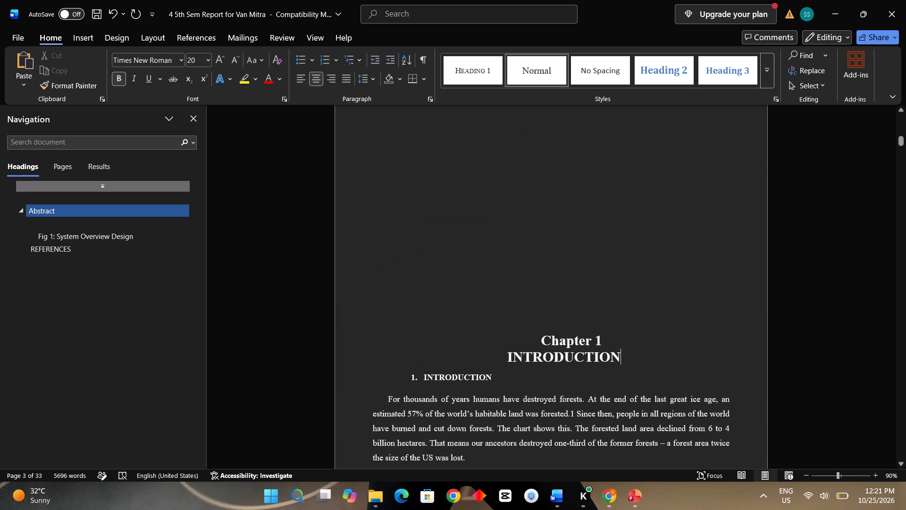
{"action": "key", "text": "BackSpace"}
{"action": "key", "text": "BackSpace"}
{"action": "key", "text": "BackSpace"}
{"action": "key", "text": "BackSpace"}
{"action": "key", "text": "BackSpace"}
{"action": "key", "text": "BackSpace"}
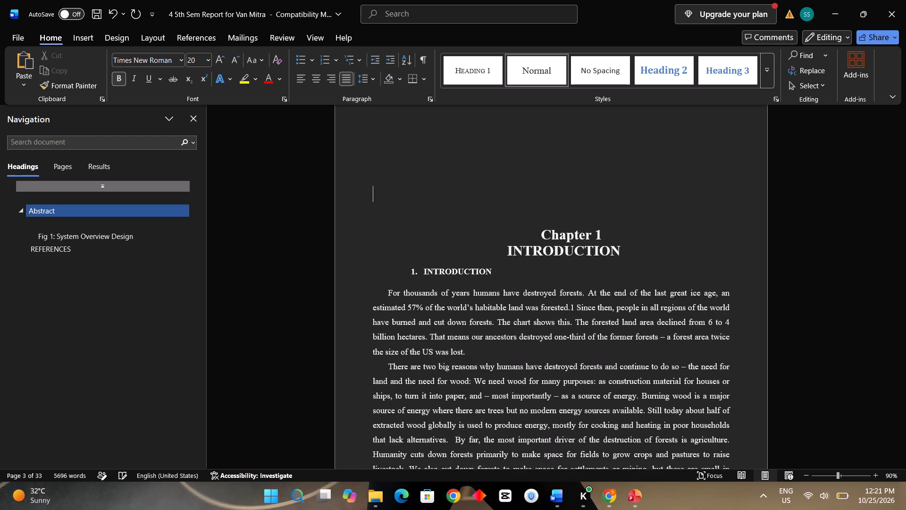
{"action": "key", "text": "BackSpace"}
{"action": "key", "text": "BackSpace"}
{"action": "key", "text": "BackSpace"}
{"action": "key", "text": "BackSpace"}
{"action": "key", "text": "BackSpace"}
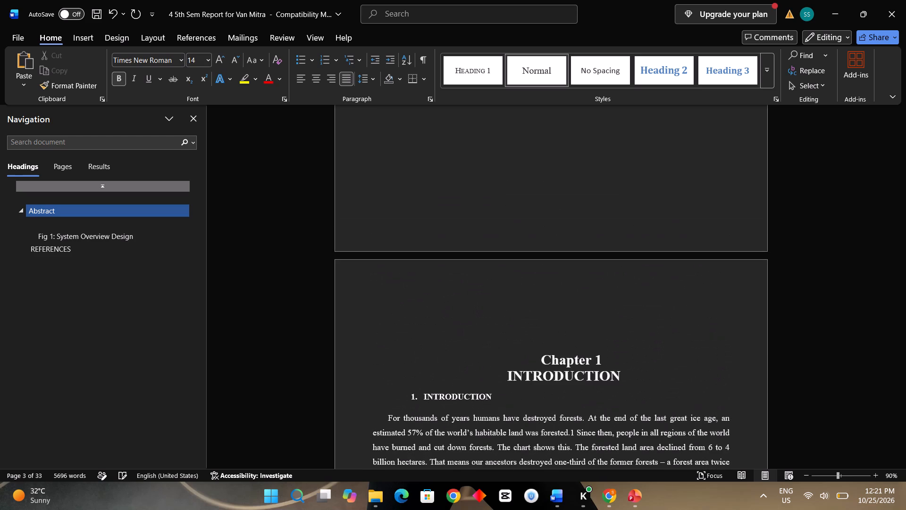
{"action": "left_click", "coordinate": [428, 295]}
{"action": "key", "text": "BackSpace"}
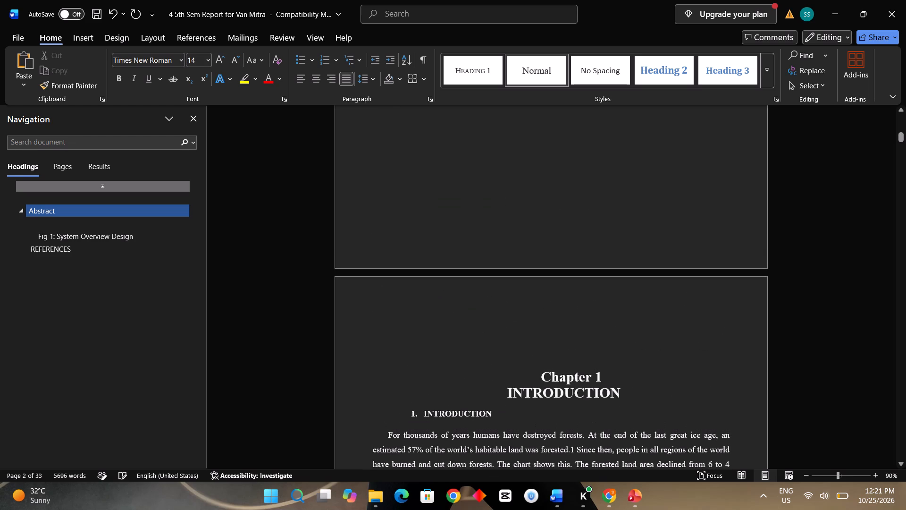
Check the layout of the Chapter 1 pages from the title to section 1.2 Problem Definition.
{"action": "scroll", "coordinate": [457, 422], "scroll_direction": "down", "scroll_amount": 6}
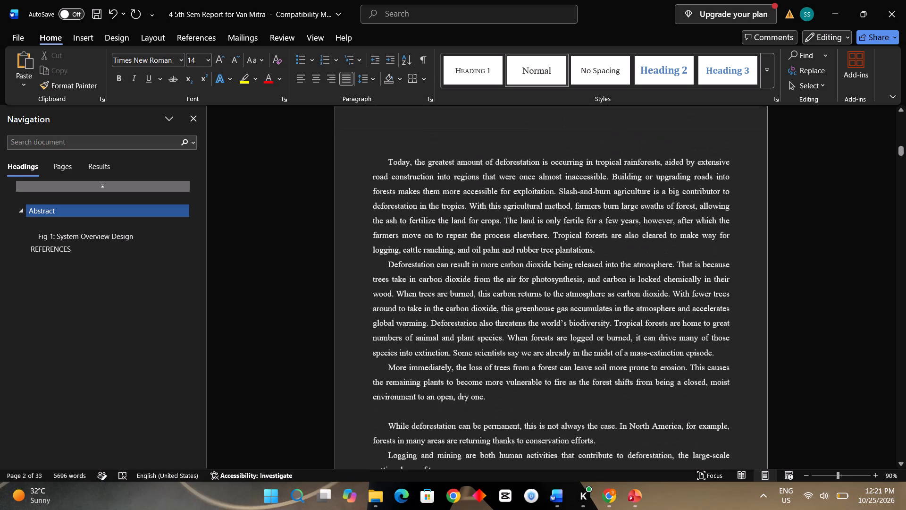
{"action": "scroll", "coordinate": [457, 422], "scroll_direction": "down", "scroll_amount": 3}
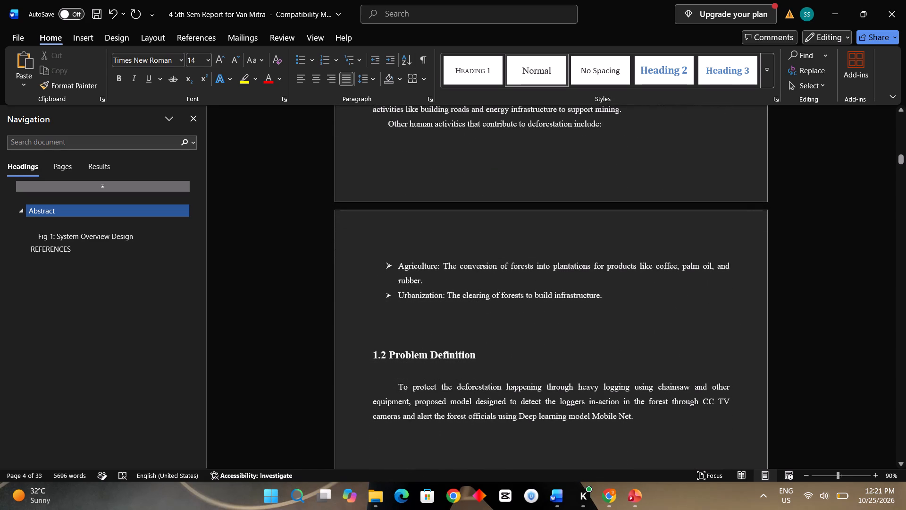
{"action": "scroll", "coordinate": [414, 304], "scroll_direction": "down", "scroll_amount": 1}
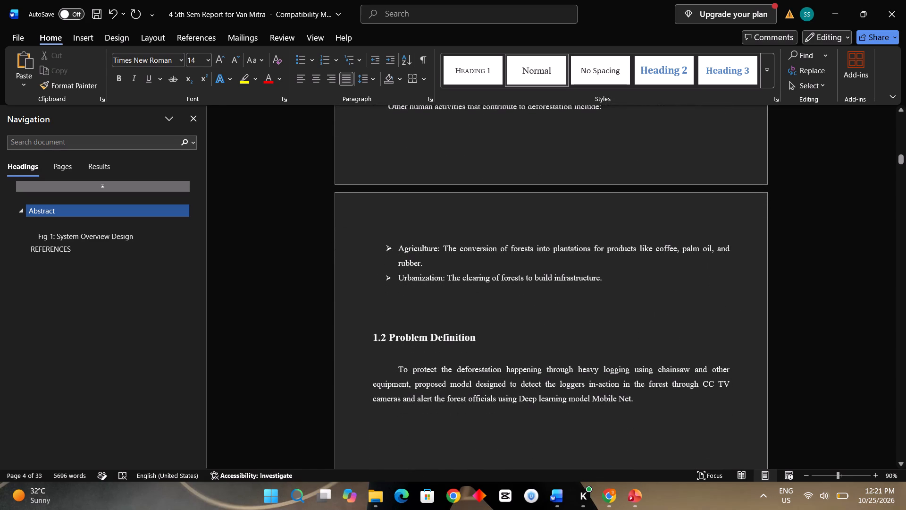
{"action": "left_click", "coordinate": [369, 249]}
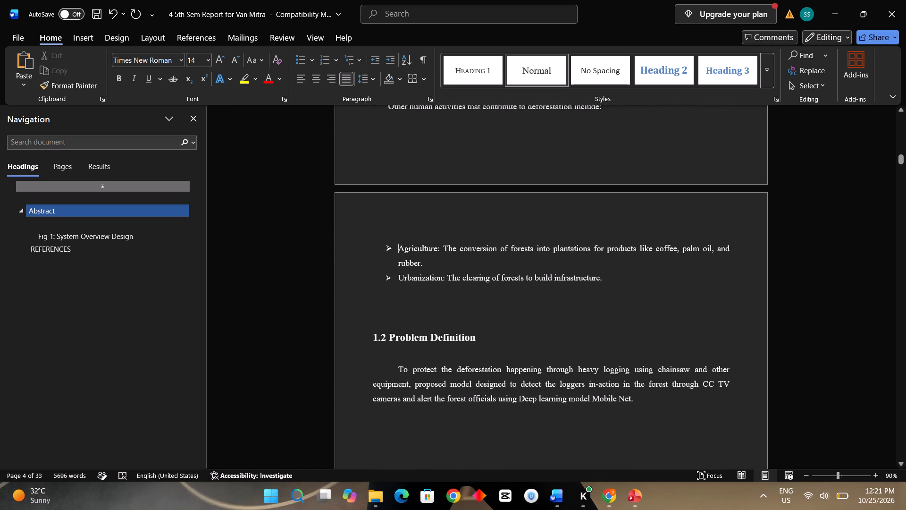
{"action": "left_click", "coordinate": [369, 249]}
{"action": "left_click", "coordinate": [369, 249]}
{"action": "scroll", "coordinate": [439, 170], "scroll_direction": "up", "scroll_amount": 1}
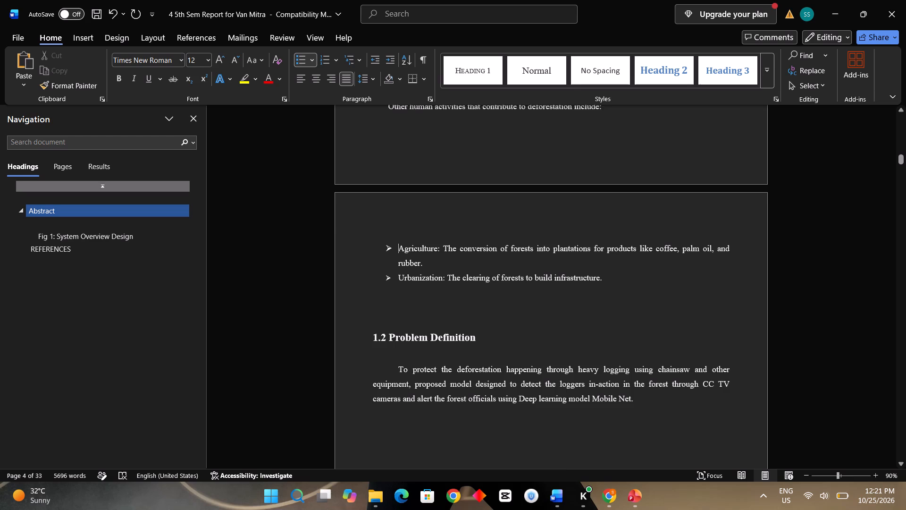
{"action": "scroll", "coordinate": [439, 170], "scroll_direction": "up", "scroll_amount": 3}
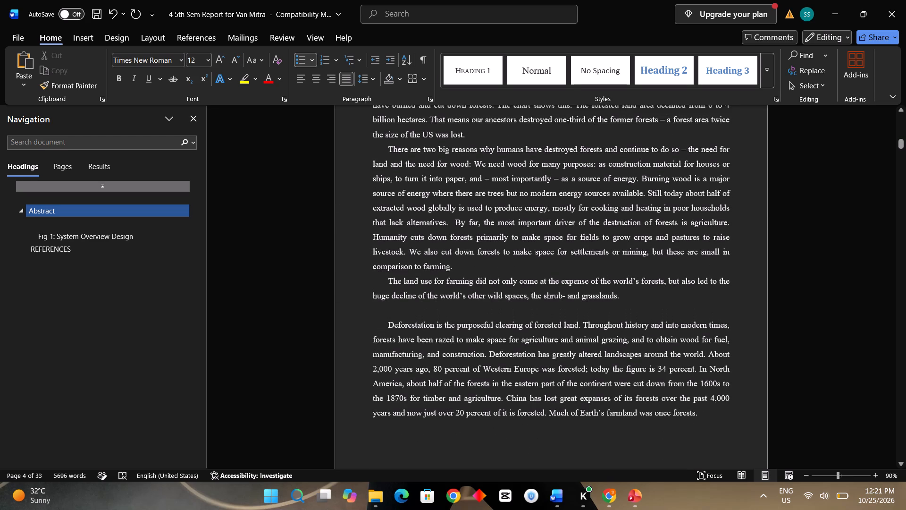
{"action": "scroll", "coordinate": [439, 170], "scroll_direction": "up", "scroll_amount": 3}
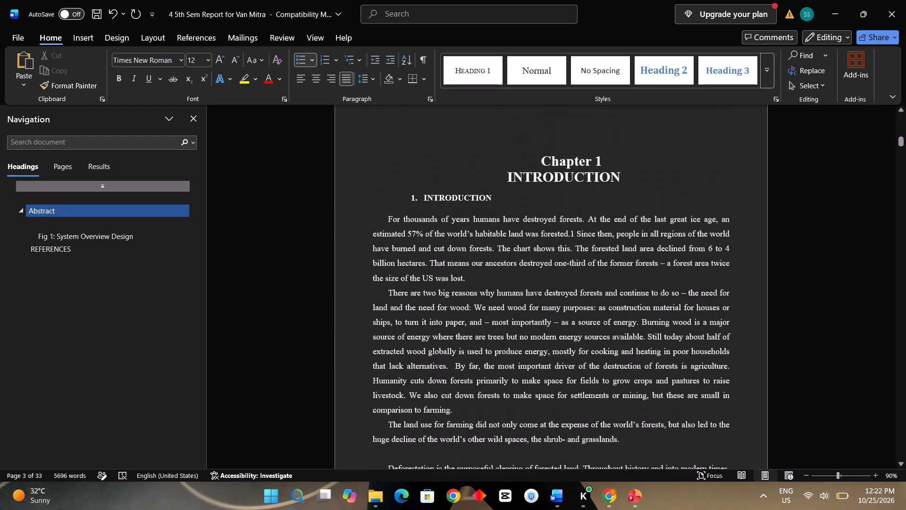
{"action": "scroll", "coordinate": [439, 170], "scroll_direction": "up", "scroll_amount": 4}
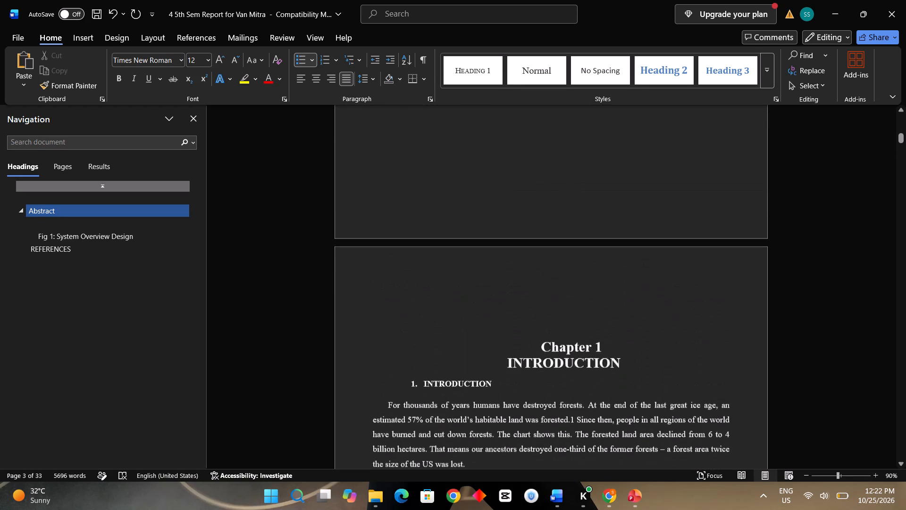
{"action": "scroll", "coordinate": [439, 170], "scroll_direction": "up", "scroll_amount": 1}
Remove the remaining blank space and indentation before "Chapter 1" so it starts at the page's first line and text margin.
{"action": "scroll", "coordinate": [422, 382], "scroll_direction": "down", "scroll_amount": 1}
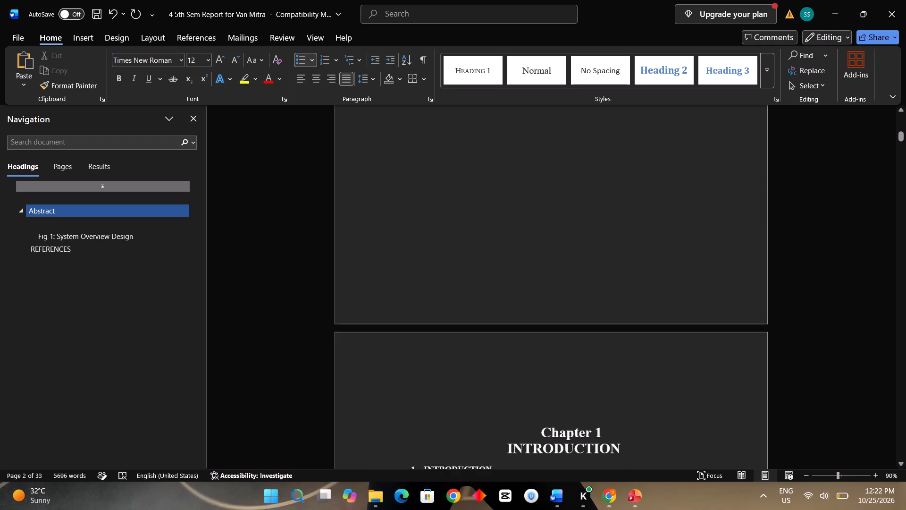
{"action": "scroll", "coordinate": [422, 382], "scroll_direction": "down", "scroll_amount": 1}
{"action": "left_click", "coordinate": [503, 386]}
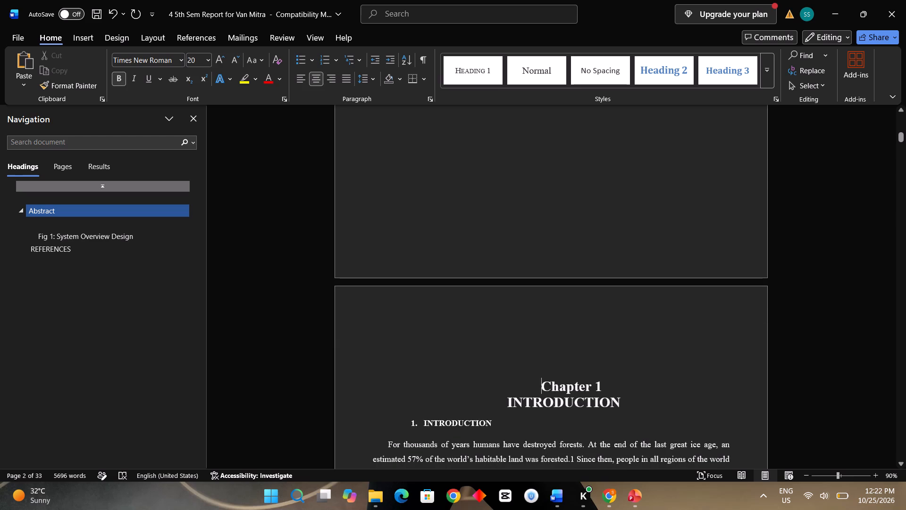
{"action": "key", "text": "BackSpace"}
{"action": "key", "text": "BackSpace"}
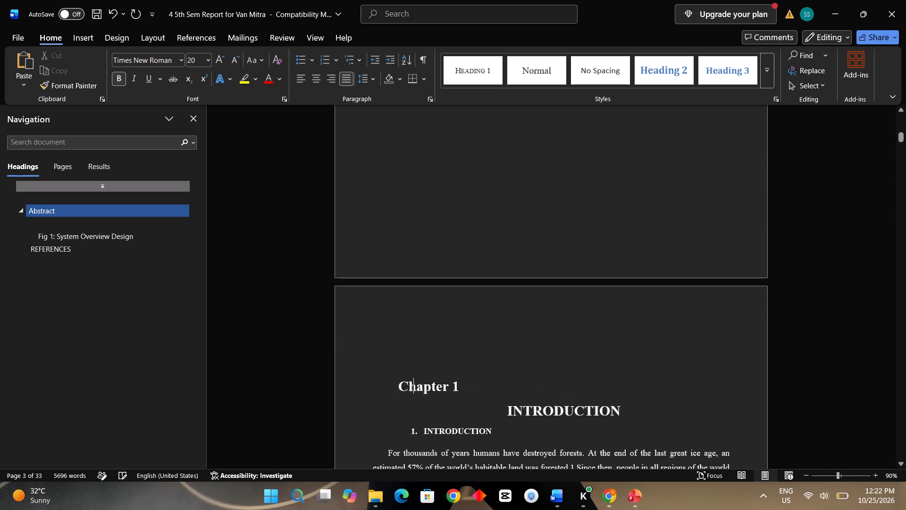
{"action": "key", "text": "BackSpace"}
{"action": "key", "text": "BackSpace"}
{"action": "key", "text": "BackSpace"}
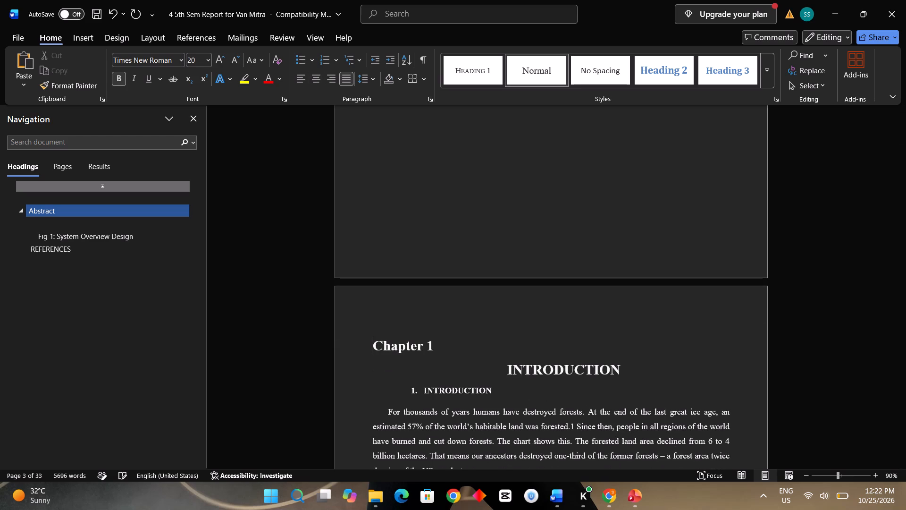
Insert spaces before "Chapter 1" to shift it across until it sits roughly centred above the INTRODUCTION title.
{"action": "key", "text": "space"}
{"action": "key", "text": "space"}
{"action": "key", "text": "space"}
{"action": "key", "text": "space"}
{"action": "key", "text": "space"}
{"action": "key", "text": "space"}
{"action": "key", "text": "space"}
{"action": "key", "text": "space"}
{"action": "key", "text": "space"}
{"action": "key", "text": "space"}
{"action": "key", "text": "space"}
{"action": "key", "text": "space"}
{"action": "key", "text": "space"}
{"action": "key", "text": "space"}
{"action": "key", "text": "space"}
{"action": "key", "text": "space"}
{"action": "key", "text": "space"}
{"action": "key", "text": "space"}
{"action": "key", "text": "space"}
{"action": "key", "text": "space"}
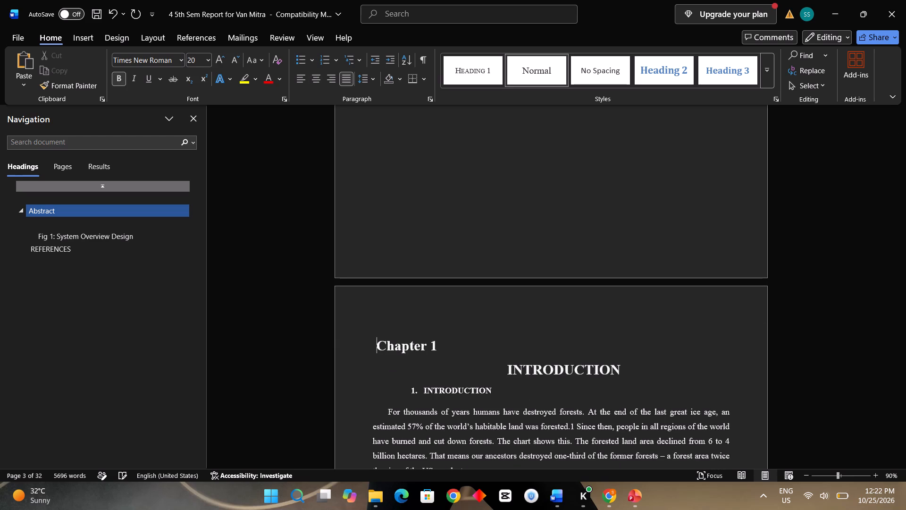
{"action": "key", "text": "space"}
{"action": "key", "text": "space"}
{"action": "key", "text": "space"}
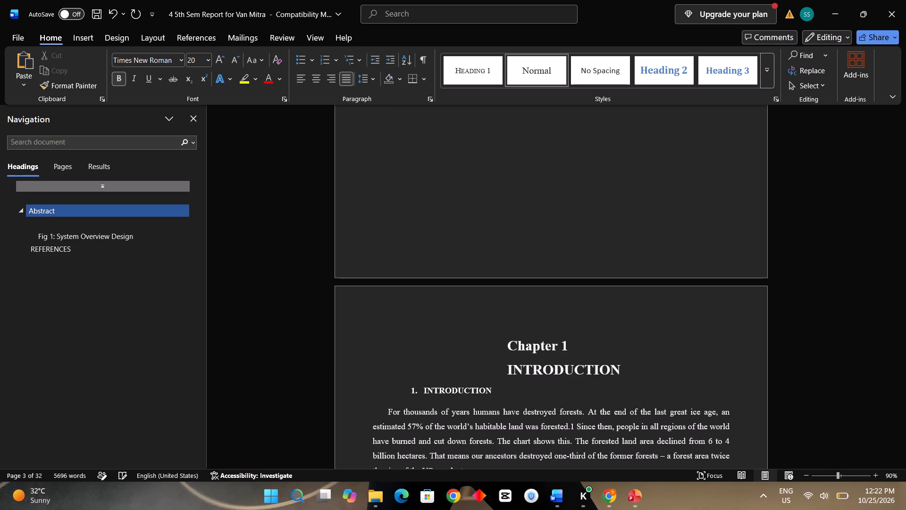
{"action": "key", "text": "space"}
{"action": "key", "text": "space"}
{"action": "key", "text": "space"}
{"action": "key", "text": "space"}
{"action": "key", "text": "space"}
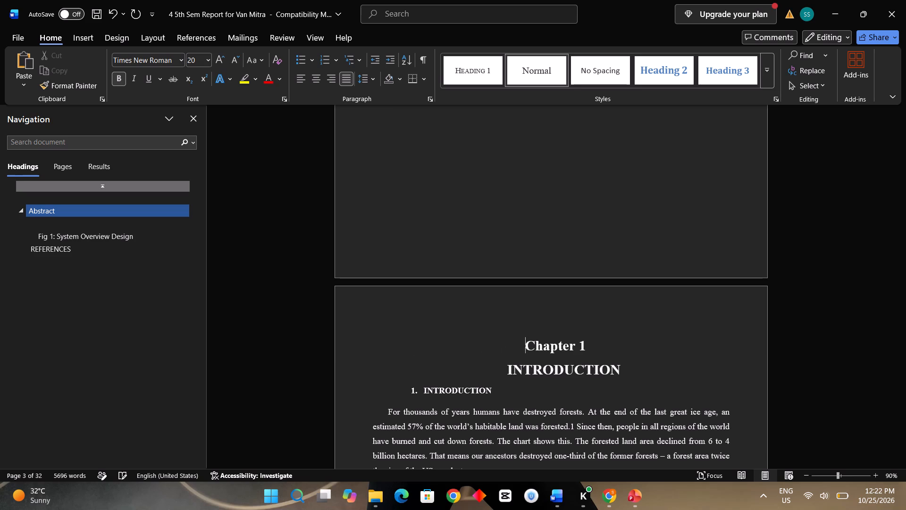
Review how the Chapter 1 text flows from the title through the deforestation sections to 1.2 Problem Definition.
{"action": "scroll", "coordinate": [503, 386], "scroll_direction": "down", "scroll_amount": 7}
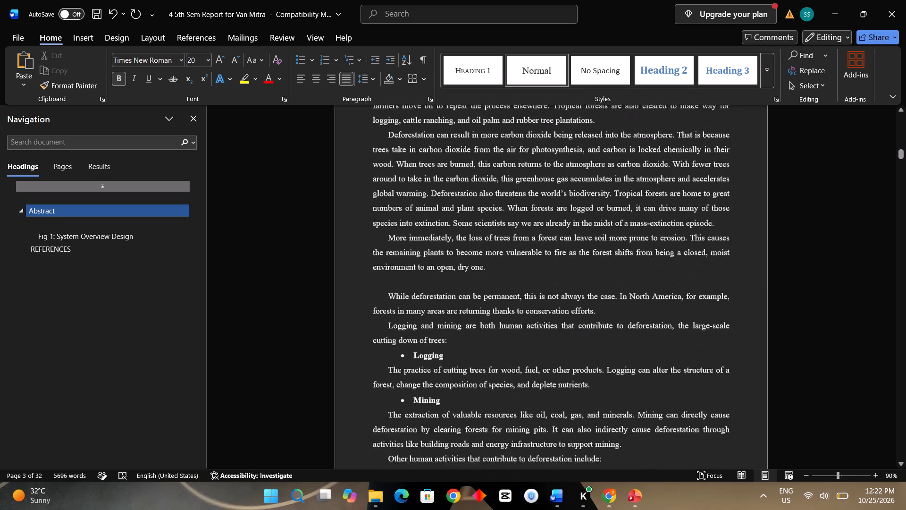
{"action": "scroll", "coordinate": [503, 386], "scroll_direction": "down", "scroll_amount": 1}
{"action": "scroll", "coordinate": [503, 386], "scroll_direction": "up", "scroll_amount": 1}
{"action": "scroll", "coordinate": [503, 386], "scroll_direction": "down", "scroll_amount": 1}
{"action": "scroll", "coordinate": [503, 386], "scroll_direction": "up", "scroll_amount": 1}
{"action": "scroll", "coordinate": [503, 386], "scroll_direction": "down", "scroll_amount": 1}
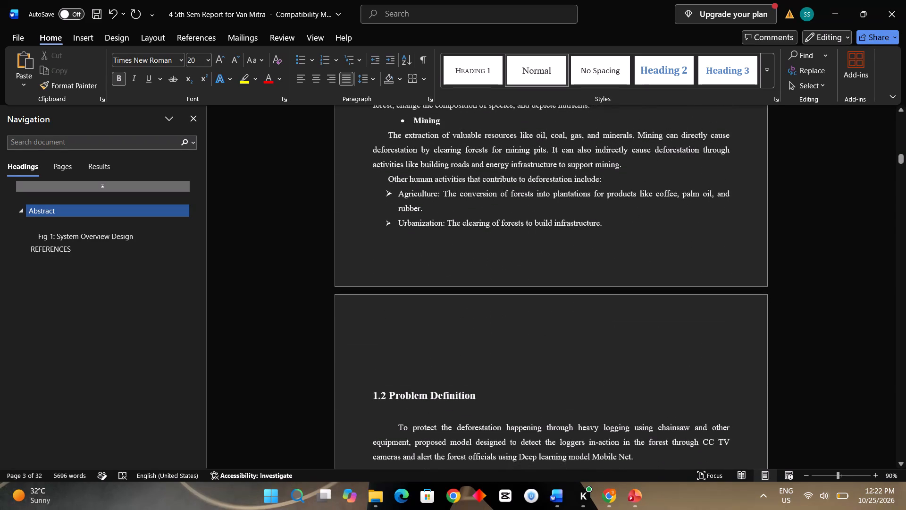
{"action": "scroll", "coordinate": [443, 281], "scroll_direction": "up", "scroll_amount": 6}
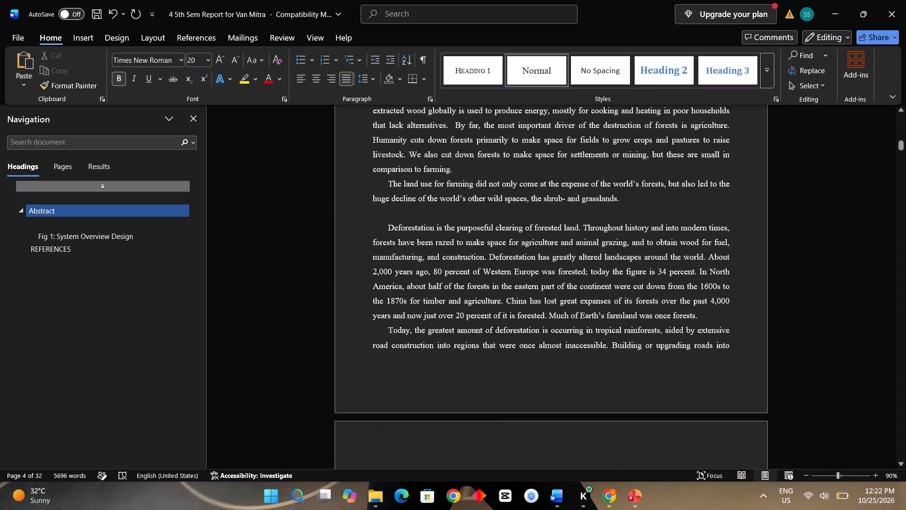
{"action": "scroll", "coordinate": [443, 281], "scroll_direction": "up", "scroll_amount": 5}
{"action": "scroll", "coordinate": [443, 281], "scroll_direction": "down", "scroll_amount": 3}
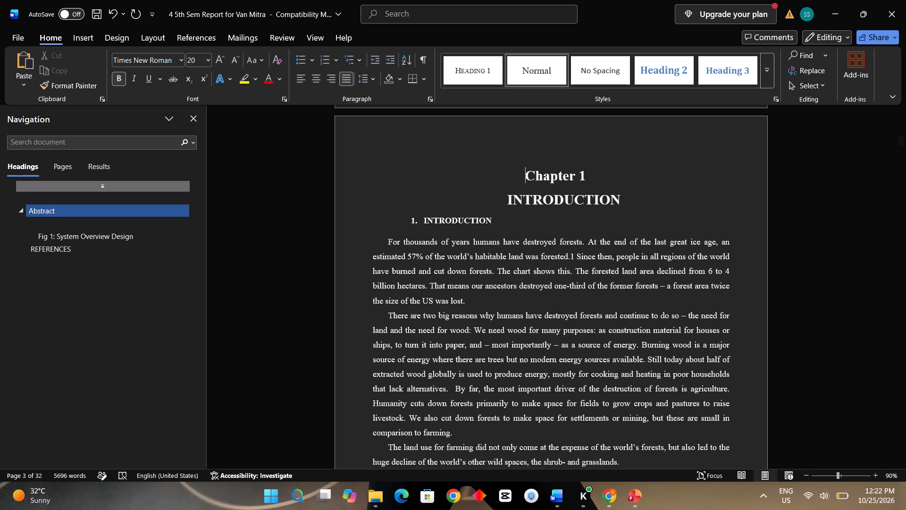
Examine the pages between 1.2 Problem Definition and 2.1 Literature Survey for excess blank space.
{"action": "scroll", "coordinate": [445, 262], "scroll_direction": "down", "scroll_amount": 8}
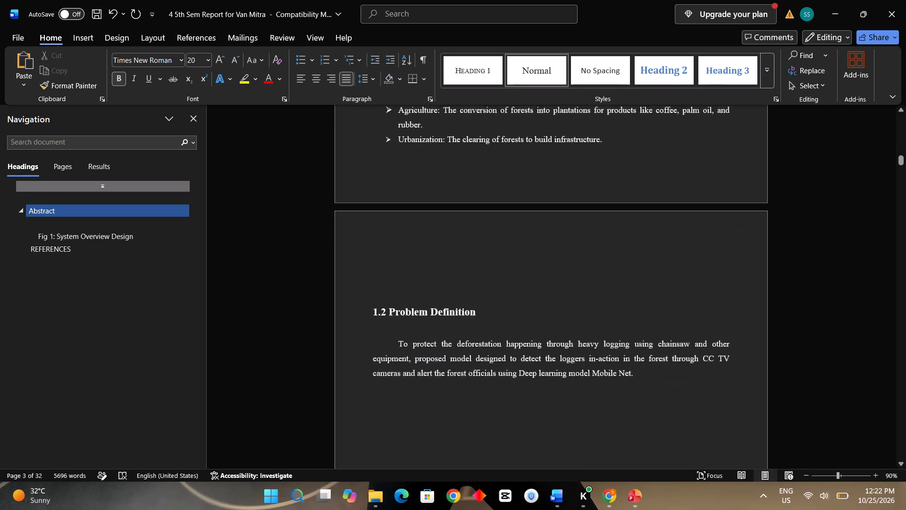
{"action": "scroll", "coordinate": [383, 314], "scroll_direction": "down", "scroll_amount": 7}
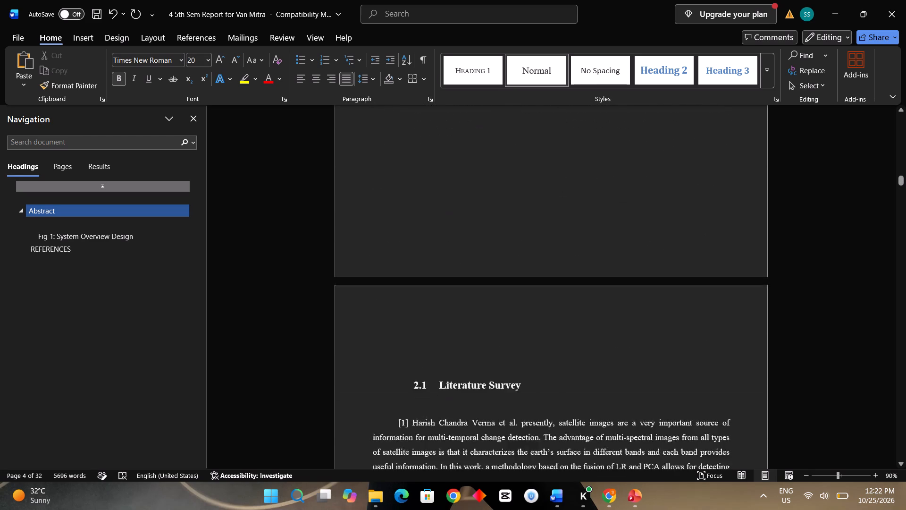
{"action": "scroll", "coordinate": [383, 314], "scroll_direction": "up", "scroll_amount": 4}
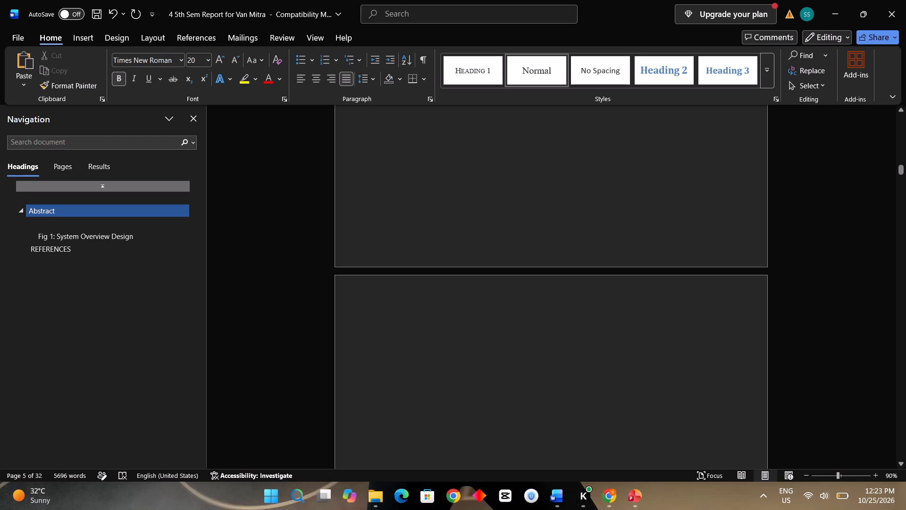
{"action": "scroll", "coordinate": [481, 271], "scroll_direction": "up", "scroll_amount": 5}
{"action": "scroll", "coordinate": [481, 271], "scroll_direction": "down", "scroll_amount": 3}
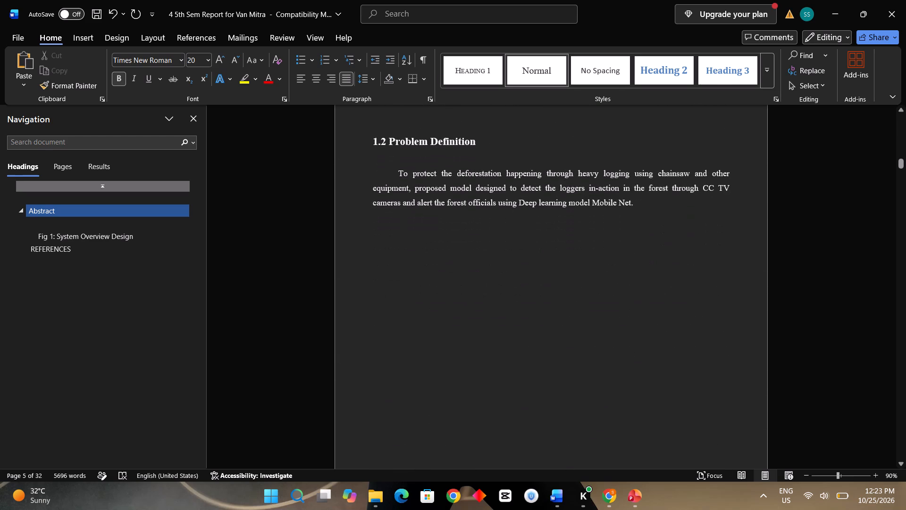
{"action": "right_click", "coordinate": [481, 271]}
{"action": "scroll", "coordinate": [481, 271], "scroll_direction": "down", "scroll_amount": 2}
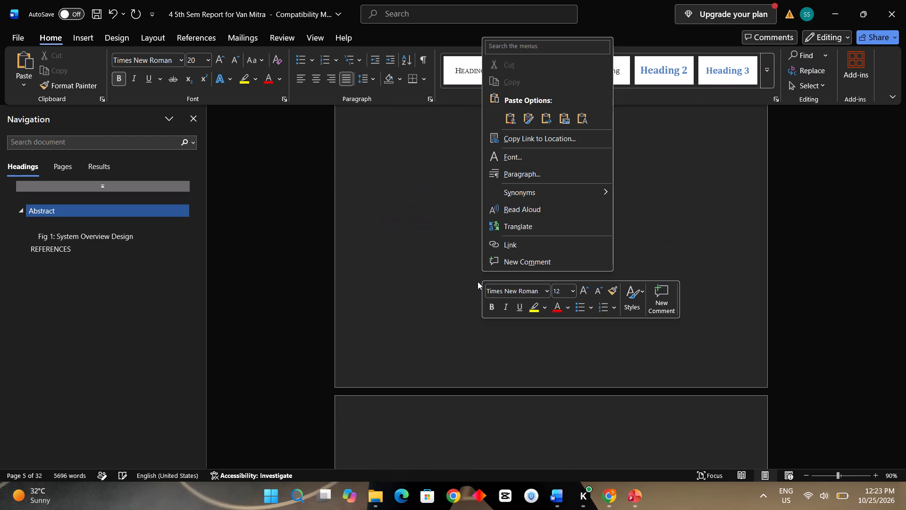
{"action": "left_click", "coordinate": [439, 330]}
{"action": "scroll", "coordinate": [465, 442], "scroll_direction": "up", "scroll_amount": 2}
{"action": "scroll", "coordinate": [465, 442], "scroll_direction": "down", "scroll_amount": 1}
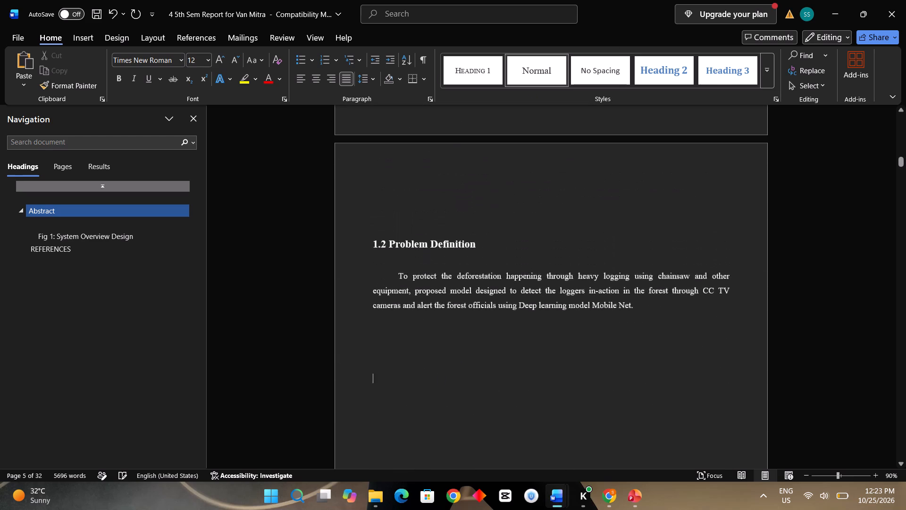
{"action": "scroll", "coordinate": [465, 442], "scroll_direction": "down", "scroll_amount": 5}
{"action": "scroll", "coordinate": [465, 442], "scroll_direction": "up", "scroll_amount": 1}
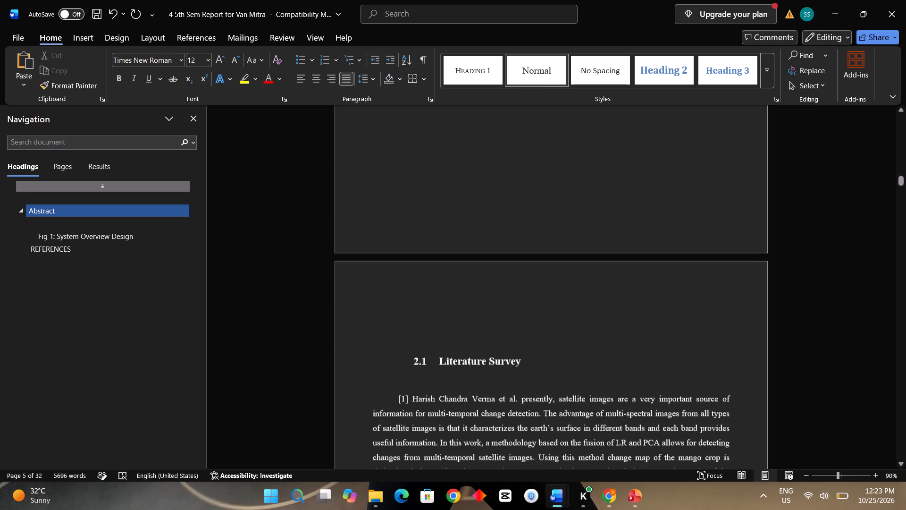
Delete the blank lines and leading spaces before the "Chapter 2" title above LITERATURE SURVEY.
{"action": "scroll", "coordinate": [465, 442], "scroll_direction": "up", "scroll_amount": 2}
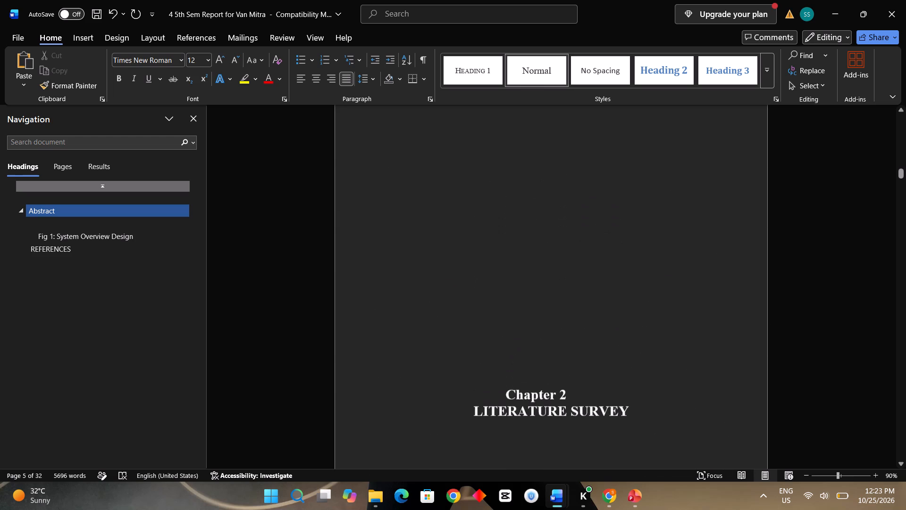
{"action": "left_click", "coordinate": [489, 385]}
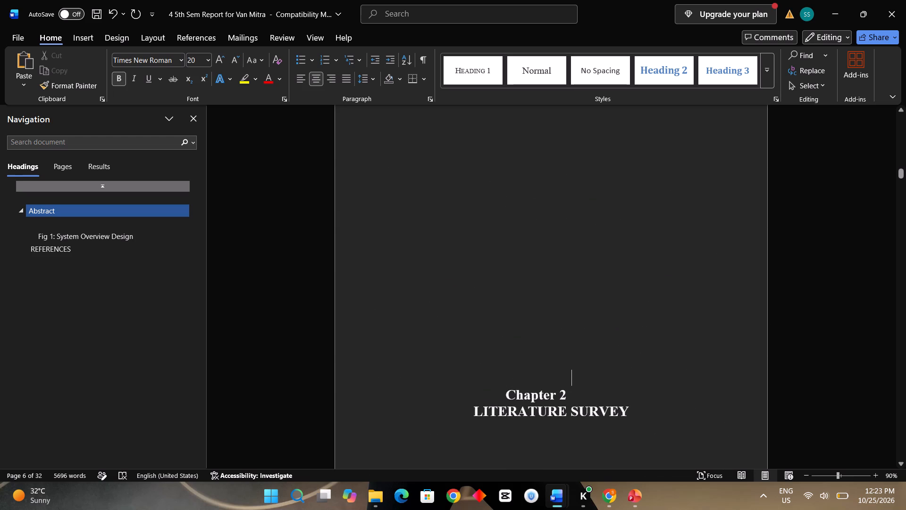
{"action": "left_click", "coordinate": [484, 377]}
{"action": "left_click", "coordinate": [484, 377]}
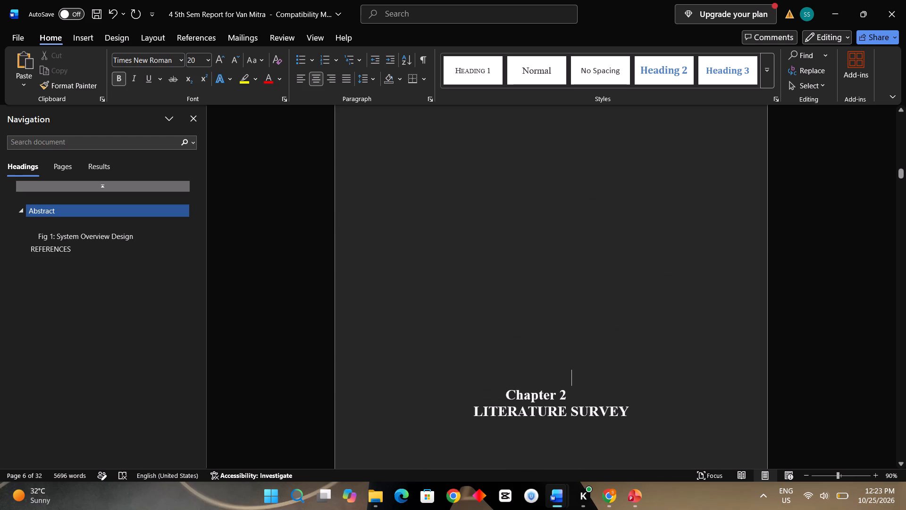
{"action": "left_click", "coordinate": [461, 389]}
{"action": "key", "text": "BackSpace"}
{"action": "key", "text": "BackSpace"}
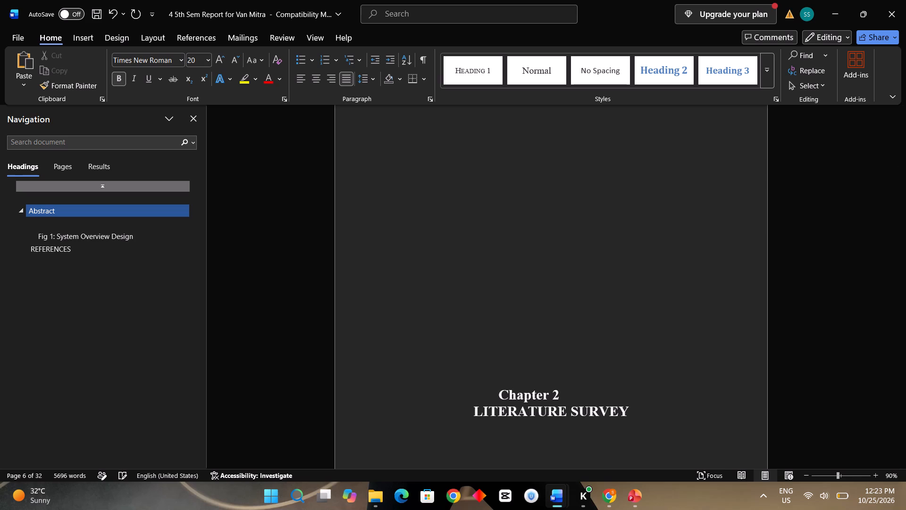
{"action": "key", "text": "BackSpace"}
{"action": "key", "text": "BackSpace"}
{"action": "key", "text": "BackSpace"}
{"action": "key", "text": "BackSpace"}
{"action": "key", "text": "BackSpace"}
{"action": "key", "text": "BackSpace"}
{"action": "key", "text": "BackSpace"}
{"action": "key", "text": "BackSpace"}
{"action": "key", "text": "BackSpace"}
{"action": "key", "text": "BackSpace"}
{"action": "key", "text": "BackSpace"}
{"action": "key", "text": "BackSpace"}
{"action": "key", "text": "BackSpace"}
{"action": "key", "text": "BackSpace"}
{"action": "key", "text": "BackSpace"}
{"action": "key", "text": "BackSpace"}
{"action": "key", "text": "BackSpace"}
{"action": "key", "text": "BackSpace"}
{"action": "key", "text": "BackSpace"}
{"action": "key", "text": "BackSpace"}
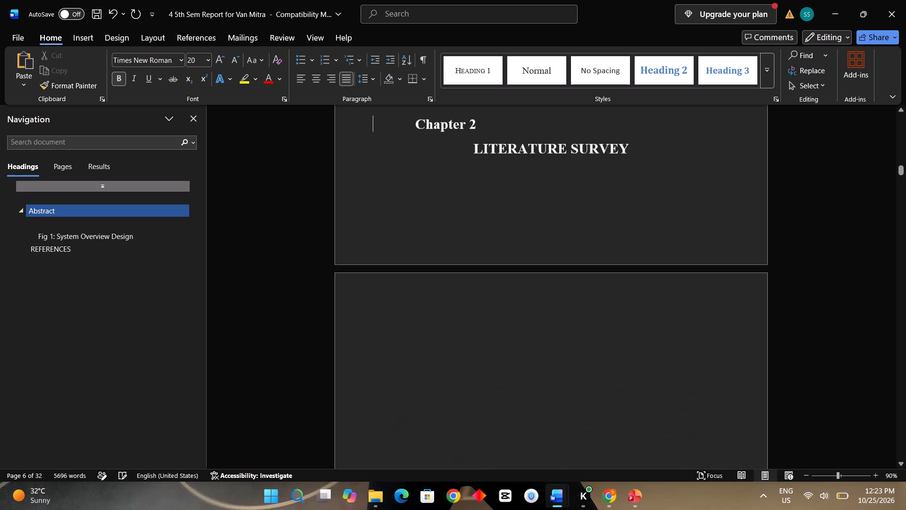
Insert four line breaks before "Chapter 2" to move the title to the top of the following page.
{"action": "scroll", "coordinate": [470, 386], "scroll_direction": "up", "scroll_amount": 1}
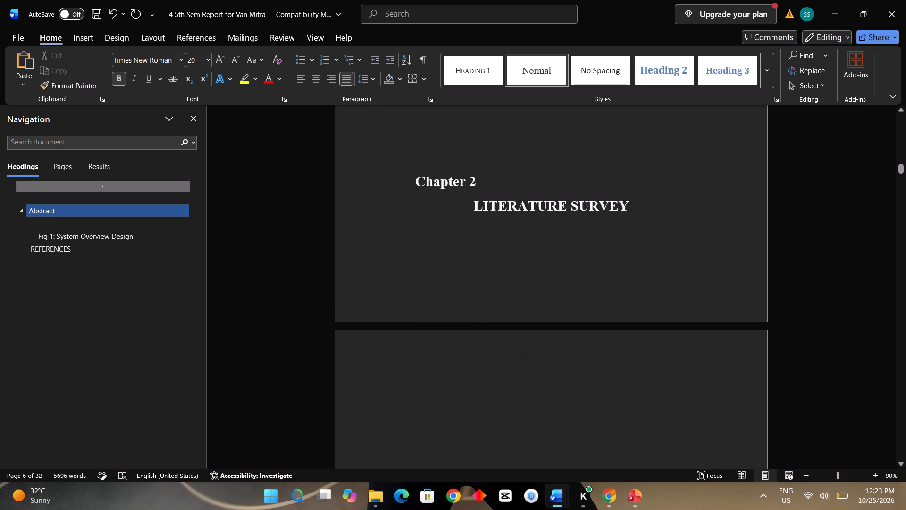
{"action": "key", "text": "Return"}
{"action": "key", "text": "Return"}
{"action": "key", "text": "Return"}
{"action": "key", "text": "Return"}
Insert spaces before "Chapter 2" to shift it across until it sits roughly centred above the LITERATURE SURVEY title.
{"action": "key", "text": "space"}
{"action": "key", "text": "space"}
{"action": "key", "text": "space"}
{"action": "key", "text": "space"}
{"action": "key", "text": "space"}
{"action": "key", "text": "space"}
{"action": "key", "text": "space"}
{"action": "key", "text": "space"}
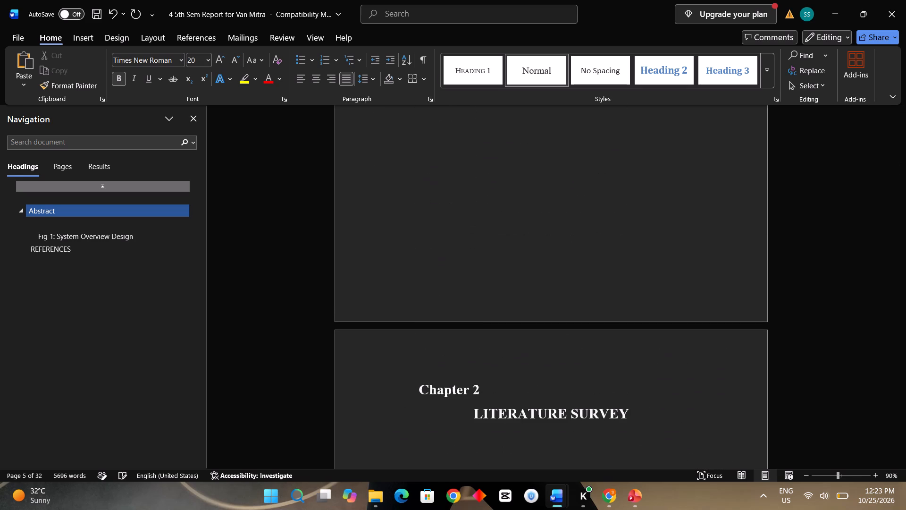
{"action": "key", "text": "space"}
{"action": "key", "text": "space"}
{"action": "key", "text": "space"}
{"action": "key", "text": "space"}
{"action": "key", "text": "space"}
{"action": "key", "text": "space"}
{"action": "key", "text": "space"}
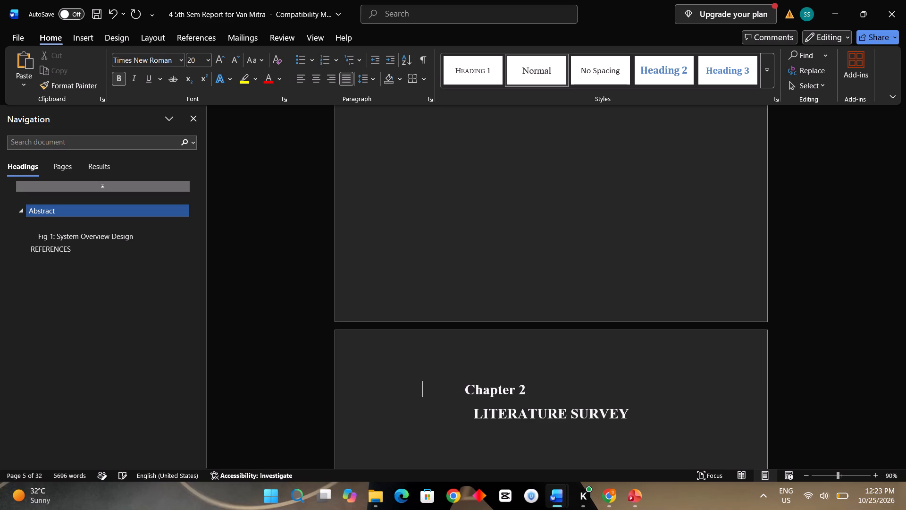
{"action": "key", "text": "space"}
{"action": "key", "text": "space"}
{"action": "key", "text": "space"}
{"action": "key", "text": "space"}
{"action": "key", "text": "space"}
{"action": "key", "text": "space"}
{"action": "key", "text": "space"}
{"action": "key", "text": "space"}
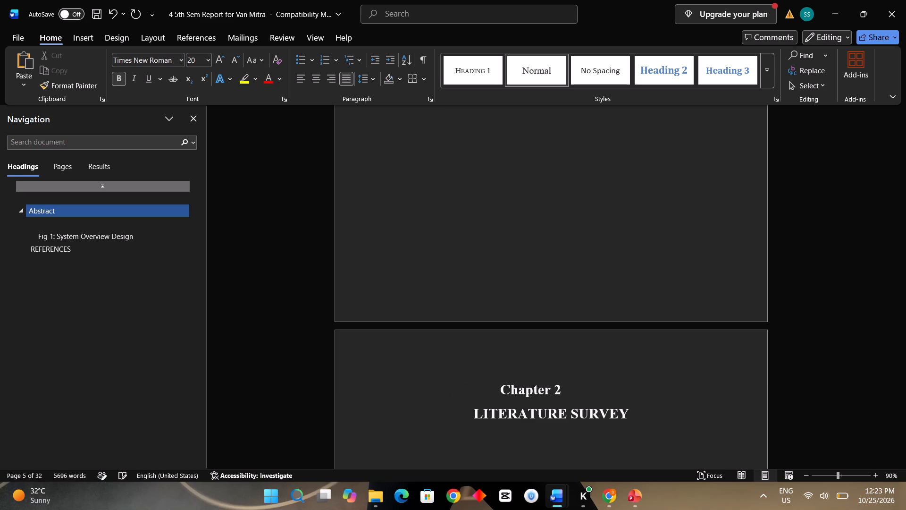
{"action": "key", "text": "space"}
{"action": "key", "text": "space"}
{"action": "key", "text": "space"}
{"action": "key", "text": "space"}
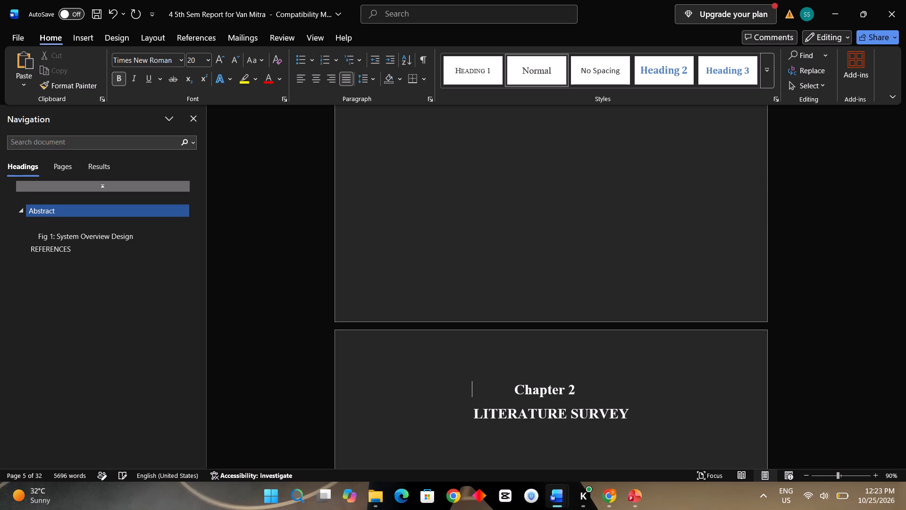
{"action": "left_click", "coordinate": [489, 299]}
Delete the blank lines between the LITERATURE SURVEY title and heading 2.1, keeping the title's full wording.
{"action": "scroll", "coordinate": [489, 299], "scroll_direction": "down", "scroll_amount": 2}
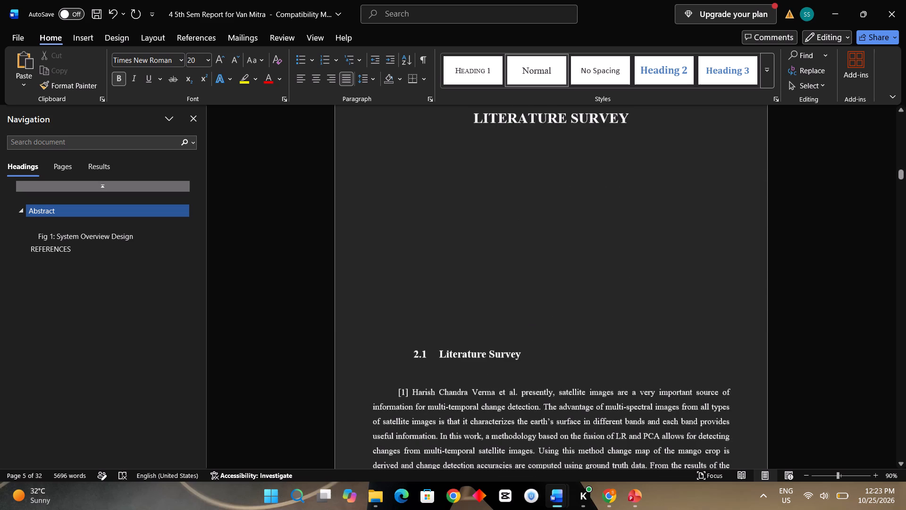
{"action": "left_click", "coordinate": [400, 348]}
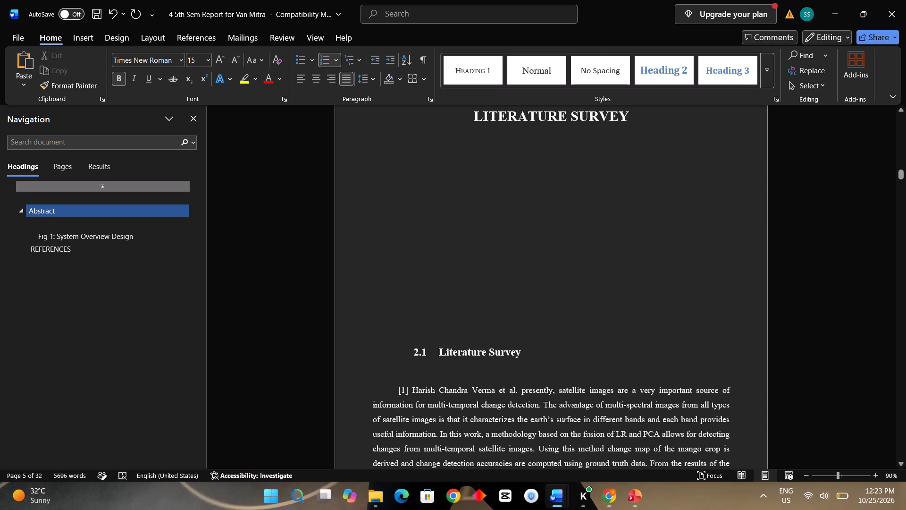
{"action": "left_click", "coordinate": [385, 348]}
{"action": "left_click", "coordinate": [385, 348]}
{"action": "left_click", "coordinate": [396, 326]}
{"action": "key", "text": "BackSpace"}
{"action": "key", "text": "BackSpace"}
{"action": "key", "text": "BackSpace"}
{"action": "key", "text": "BackSpace"}
{"action": "key", "text": "BackSpace"}
{"action": "key", "text": "BackSpace"}
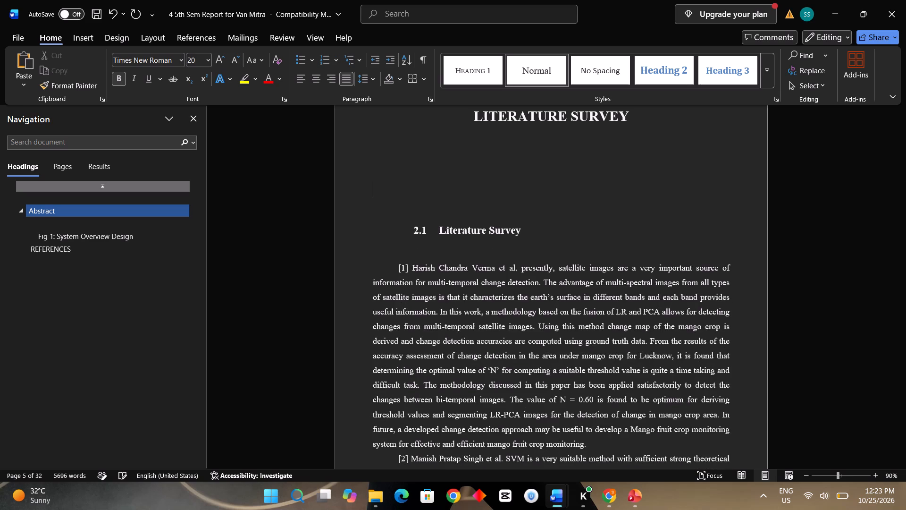
{"action": "key", "text": "BackSpace"}
{"action": "key", "text": "BackSpace"}
{"action": "key", "text": "BackSpace"}
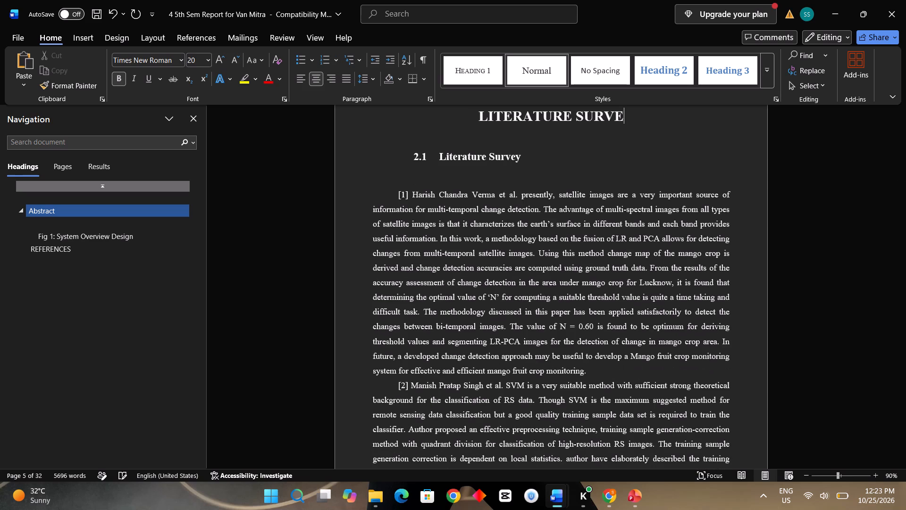
{"action": "key", "text": "ctrl+z"}
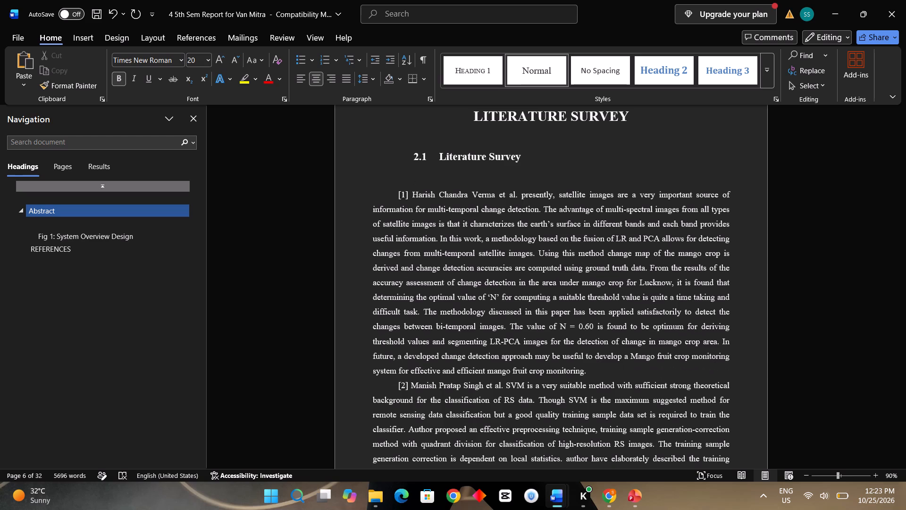
Remove the remaining blank line directly above the 2.1 Literature Survey heading.
{"action": "left_click", "coordinate": [388, 162]}
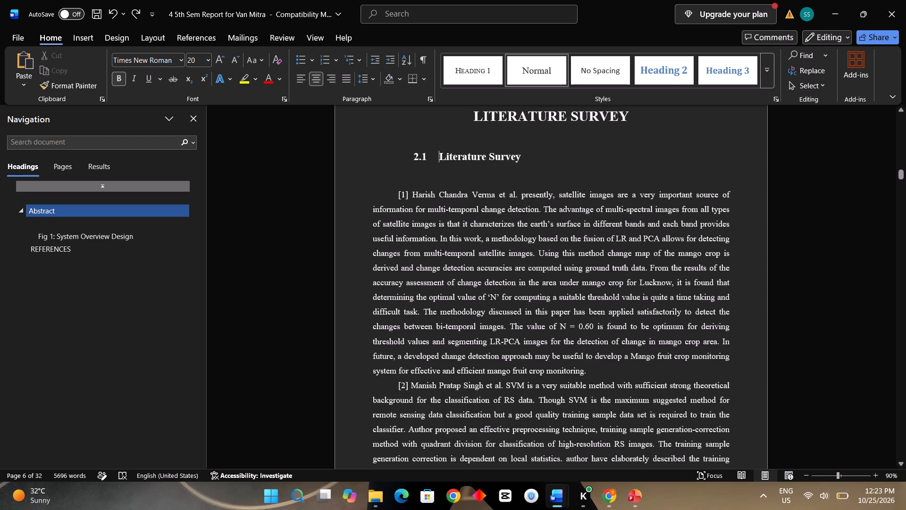
{"action": "left_click", "coordinate": [398, 166]}
{"action": "left_click", "coordinate": [398, 166]}
{"action": "scroll", "coordinate": [398, 166], "scroll_direction": "up", "scroll_amount": 1}
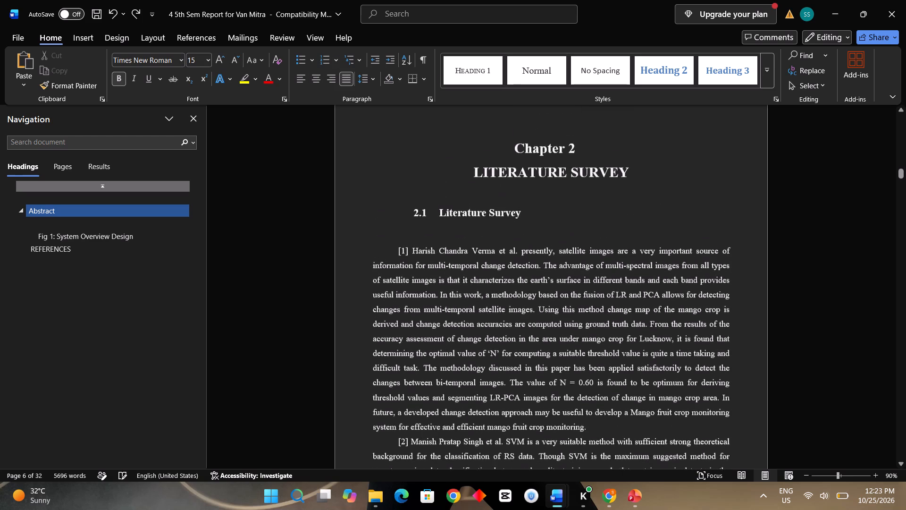
{"action": "left_click", "coordinate": [396, 216]}
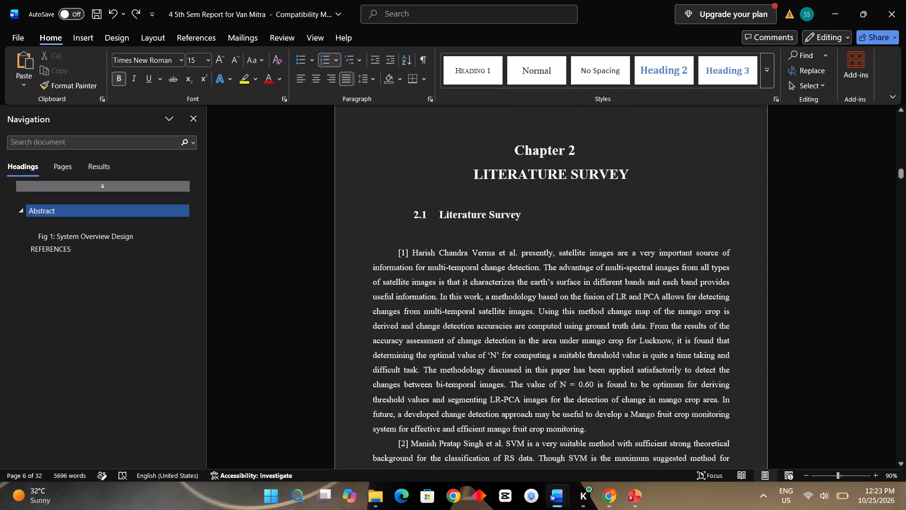
{"action": "left_click", "coordinate": [392, 215]}
{"action": "left_click", "coordinate": [455, 206]}
{"action": "key", "text": "BackSpace"}
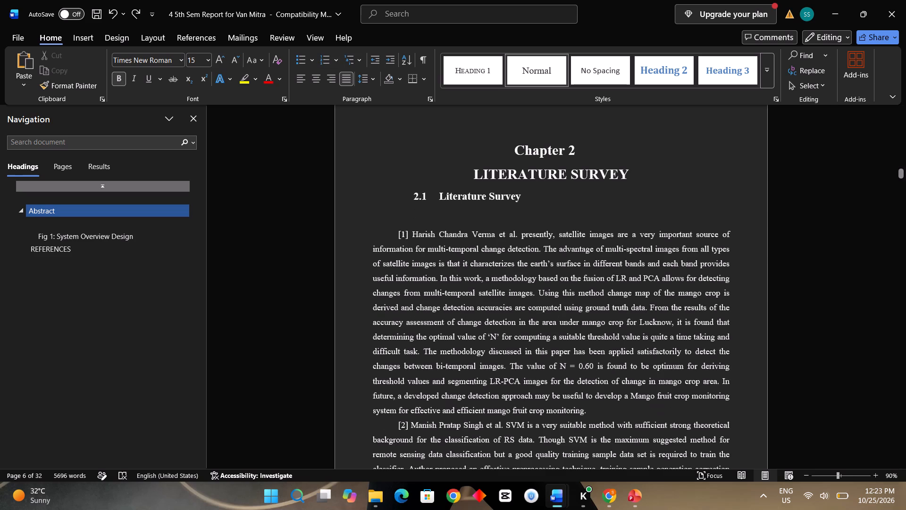
Delete the blank lines above the "Chapter 3" title so it sits at the top of its page.
{"action": "scroll", "coordinate": [422, 217], "scroll_direction": "down", "scroll_amount": 5}
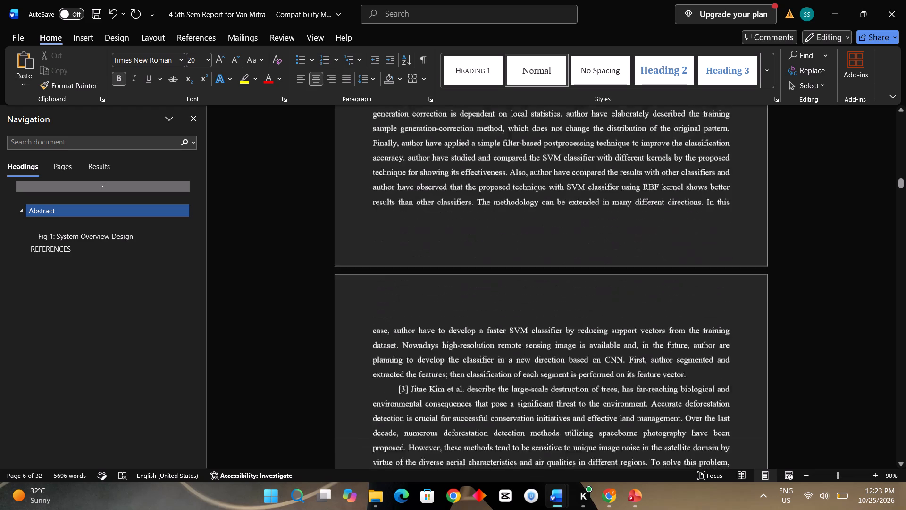
{"action": "scroll", "coordinate": [422, 217], "scroll_direction": "down", "scroll_amount": 8}
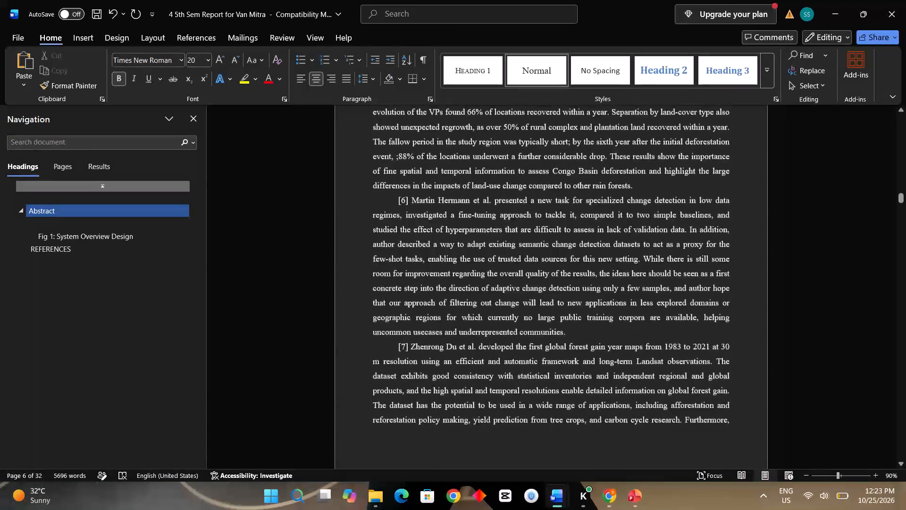
{"action": "scroll", "coordinate": [422, 217], "scroll_direction": "down", "scroll_amount": 9}
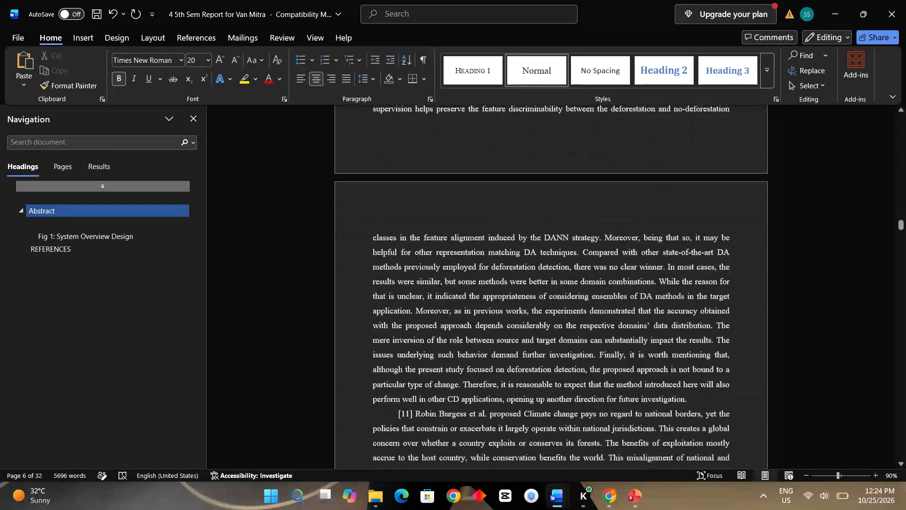
{"action": "scroll", "coordinate": [422, 217], "scroll_direction": "down", "scroll_amount": 6}
{"action": "right_click", "coordinate": [422, 217]}
{"action": "scroll", "coordinate": [422, 217], "scroll_direction": "up", "scroll_amount": 2}
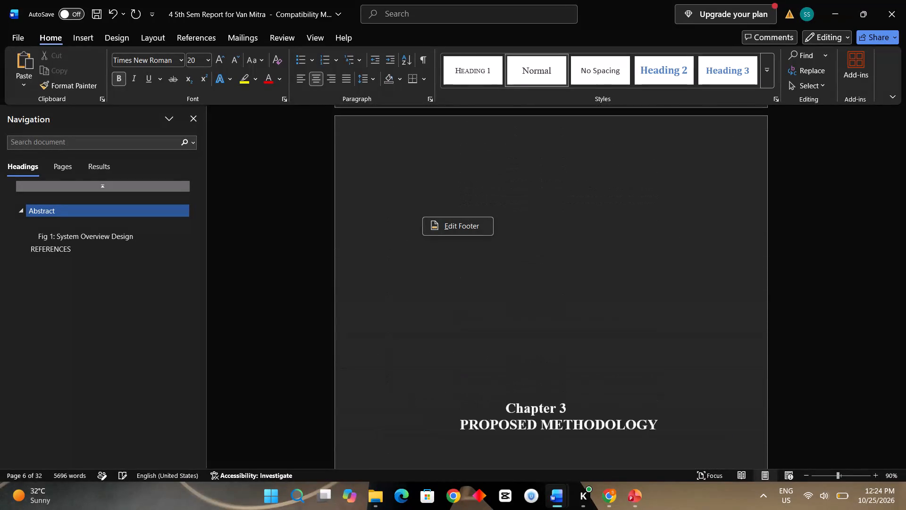
{"action": "scroll", "coordinate": [422, 217], "scroll_direction": "up", "scroll_amount": 1}
{"action": "left_click", "coordinate": [471, 361]}
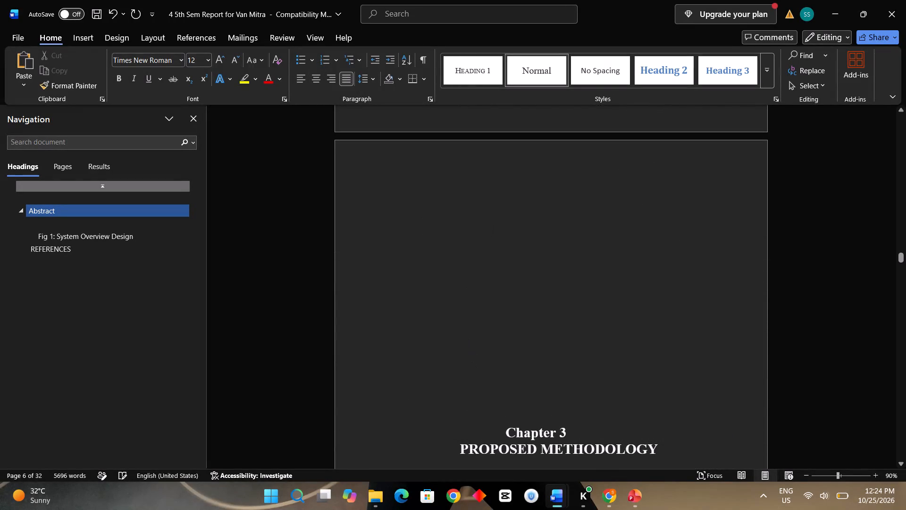
{"action": "left_click", "coordinate": [473, 409]}
{"action": "key", "text": "BackSpace"}
{"action": "key", "text": "BackSpace"}
{"action": "key", "text": "BackSpace"}
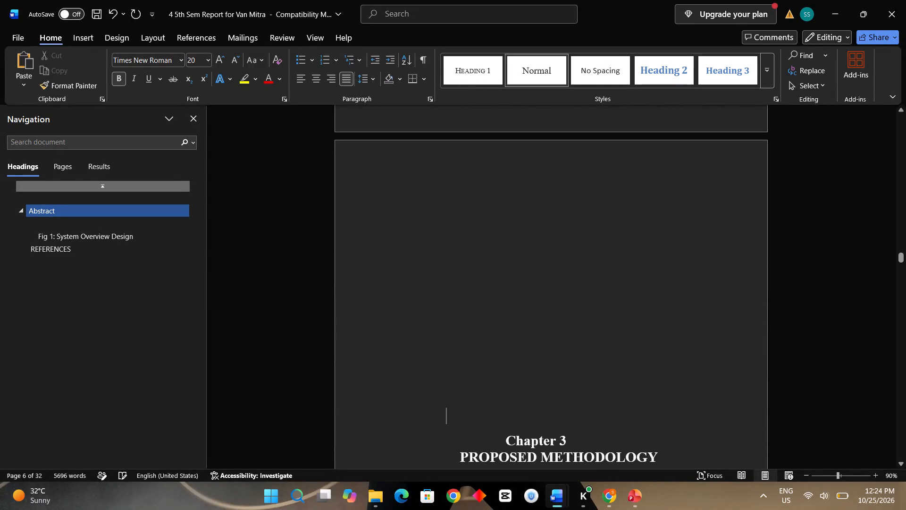
{"action": "key", "text": "BackSpace"}
{"action": "key", "text": "BackSpace"}
{"action": "key", "text": "BackSpace"}
{"action": "key", "text": "BackSpace"}
{"action": "key", "text": "BackSpace"}
{"action": "key", "text": "BackSpace"}
{"action": "key", "text": "BackSpace"}
{"action": "key", "text": "BackSpace"}
{"action": "key", "text": "BackSpace"}
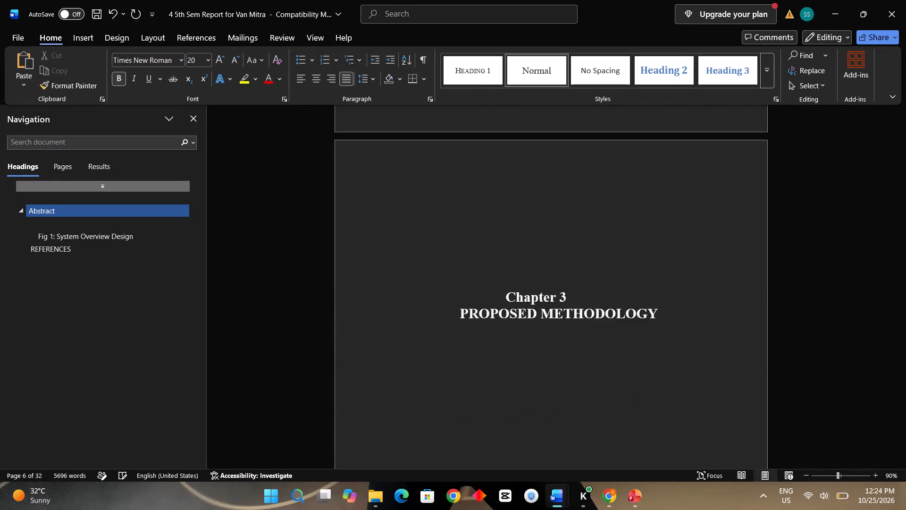
{"action": "key", "text": "BackSpace"}
{"action": "key", "text": "BackSpace"}
{"action": "key", "text": "BackSpace"}
{"action": "key", "text": "BackSpace"}
{"action": "key", "text": "BackSpace"}
{"action": "key", "text": "BackSpace"}
{"action": "key", "text": "BackSpace"}
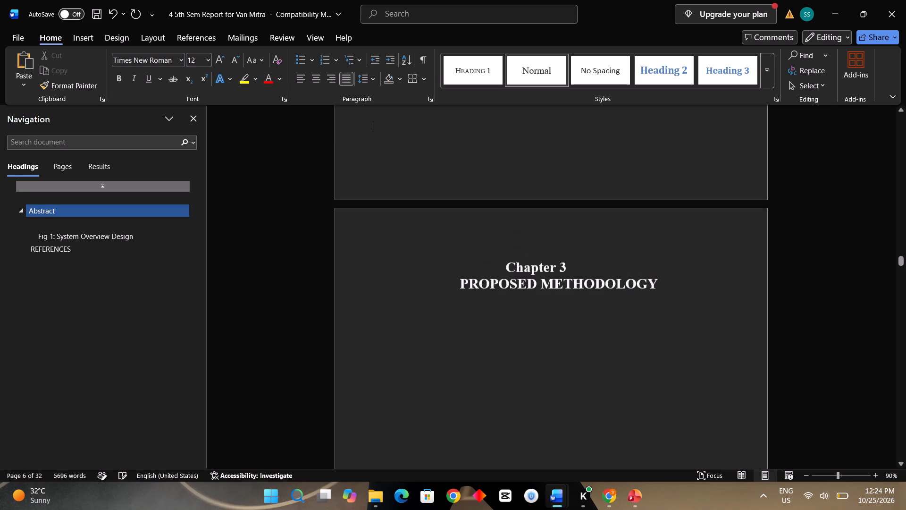
Delete the blank lines between the PROPOSED METHODOLOGY title and heading 3.1, keeping the title's full wording.
{"action": "scroll", "coordinate": [522, 403], "scroll_direction": "down", "scroll_amount": 1}
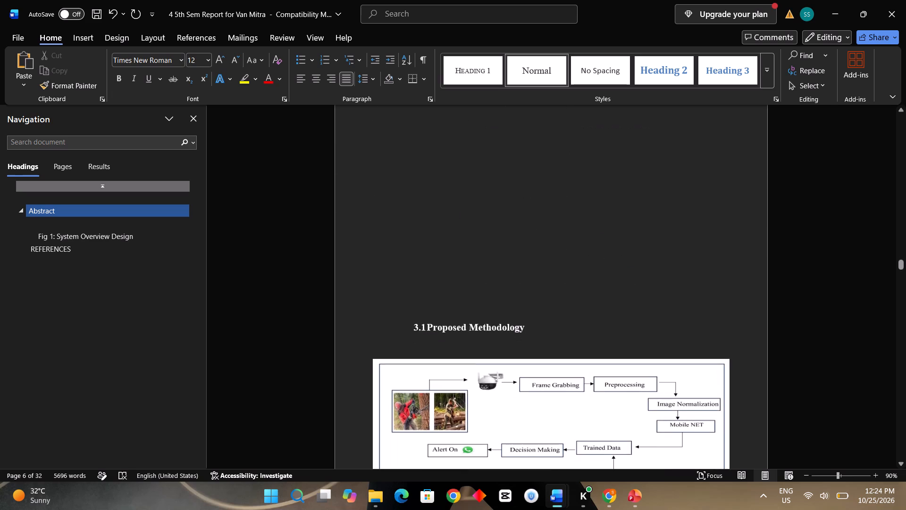
{"action": "left_click", "coordinate": [398, 305]}
{"action": "key", "text": "BackSpace"}
{"action": "key", "text": "BackSpace"}
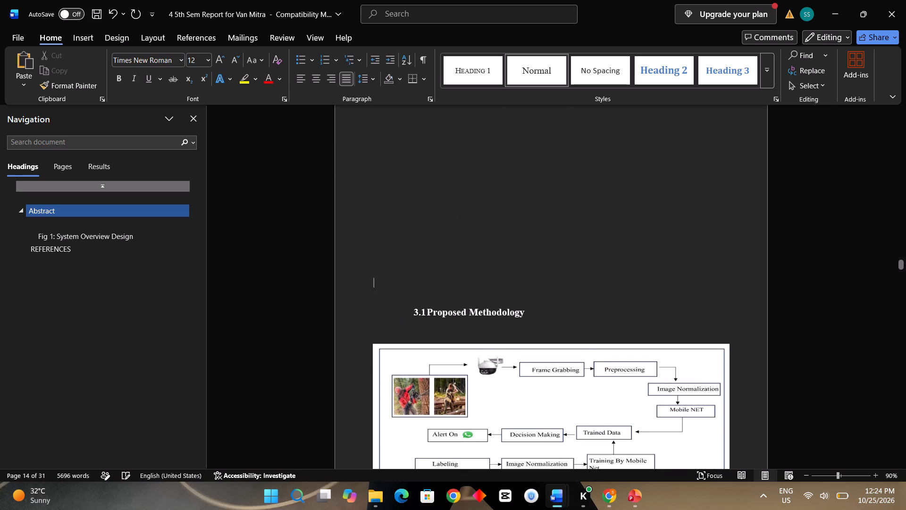
{"action": "key", "text": "BackSpace"}
{"action": "key", "text": "BackSpace"}
{"action": "key", "text": "BackSpace"}
{"action": "key", "text": "BackSpace"}
{"action": "key", "text": "BackSpace"}
{"action": "key", "text": "BackSpace"}
{"action": "key", "text": "BackSpace"}
{"action": "key", "text": "BackSpace"}
{"action": "key", "text": "BackSpace"}
{"action": "key", "text": "BackSpace"}
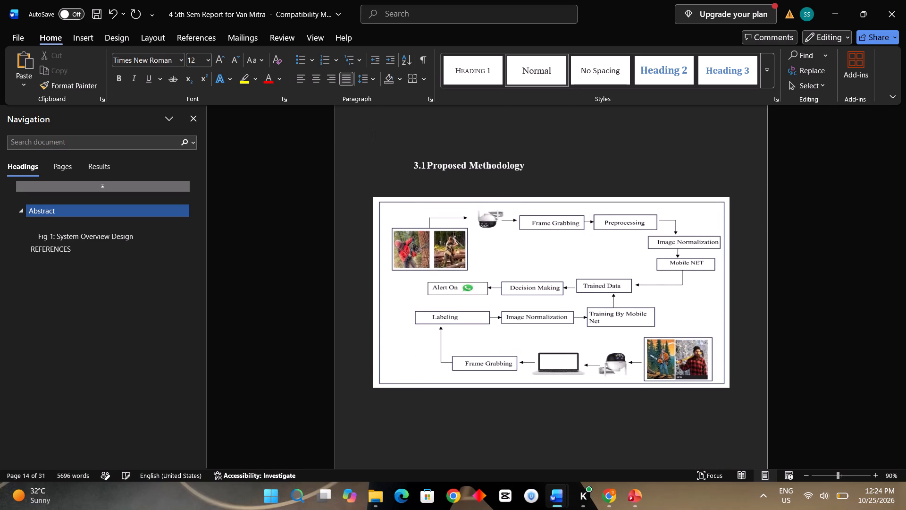
{"action": "scroll", "coordinate": [398, 305], "scroll_direction": "up", "scroll_amount": 2}
{"action": "key", "text": "BackSpace"}
{"action": "key", "text": "BackSpace"}
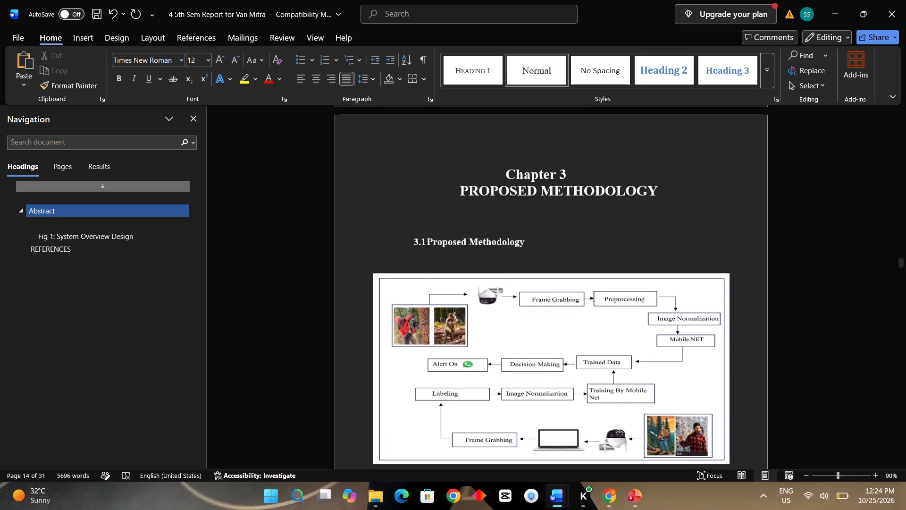
{"action": "key", "text": "BackSpace"}
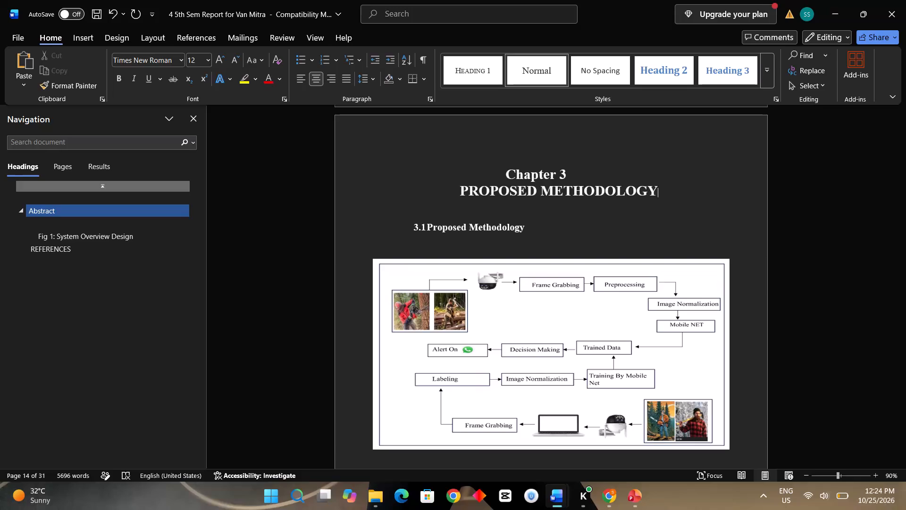
Remove the empty heading line above the "Fig 1: System Overview Design" caption.
{"action": "scroll", "coordinate": [459, 266], "scroll_direction": "down", "scroll_amount": 4}
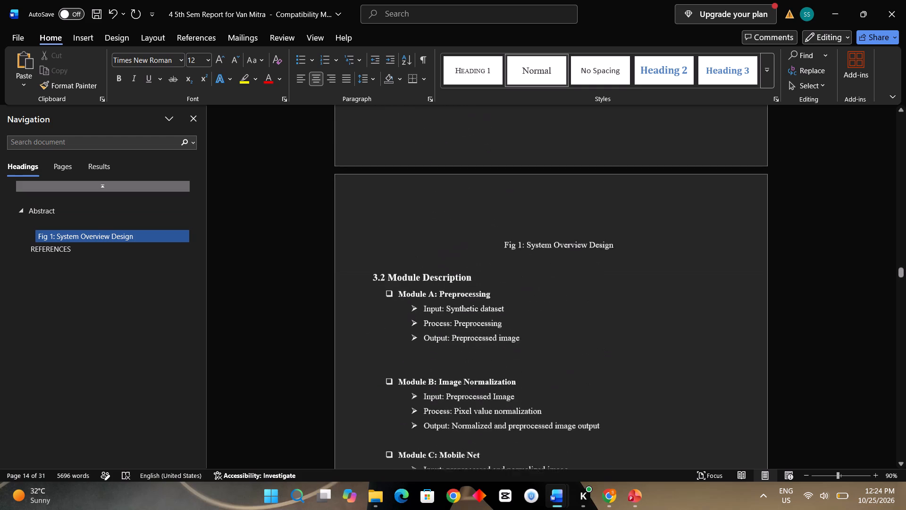
{"action": "scroll", "coordinate": [459, 266], "scroll_direction": "up", "scroll_amount": 2}
{"action": "scroll", "coordinate": [459, 266], "scroll_direction": "down", "scroll_amount": 1}
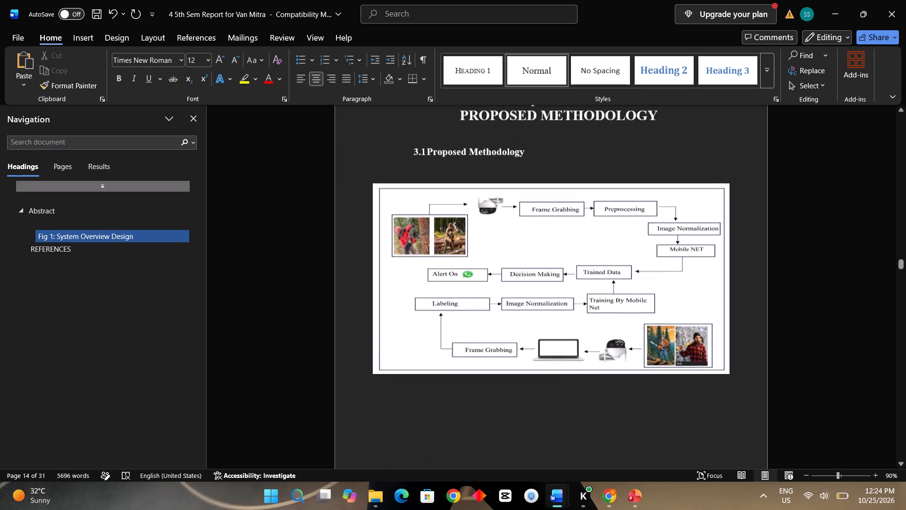
{"action": "scroll", "coordinate": [459, 266], "scroll_direction": "down", "scroll_amount": 1}
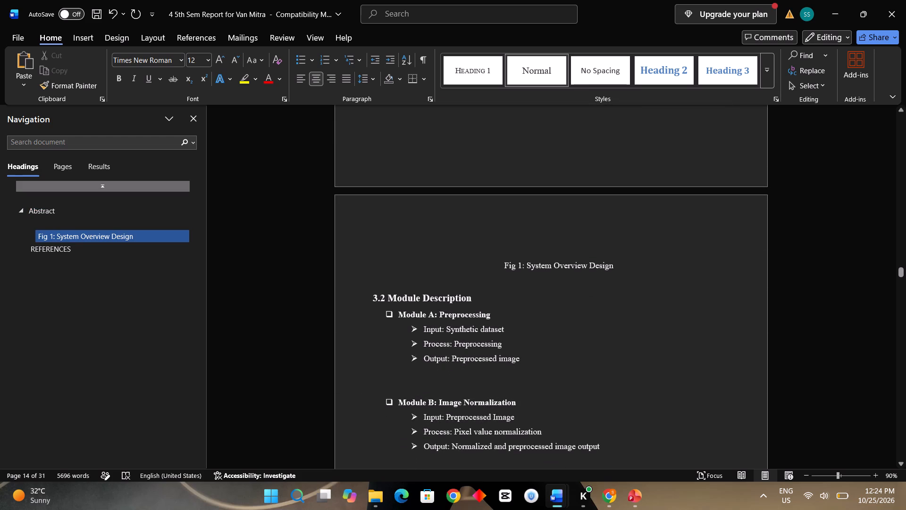
{"action": "scroll", "coordinate": [459, 266], "scroll_direction": "down", "scroll_amount": 1}
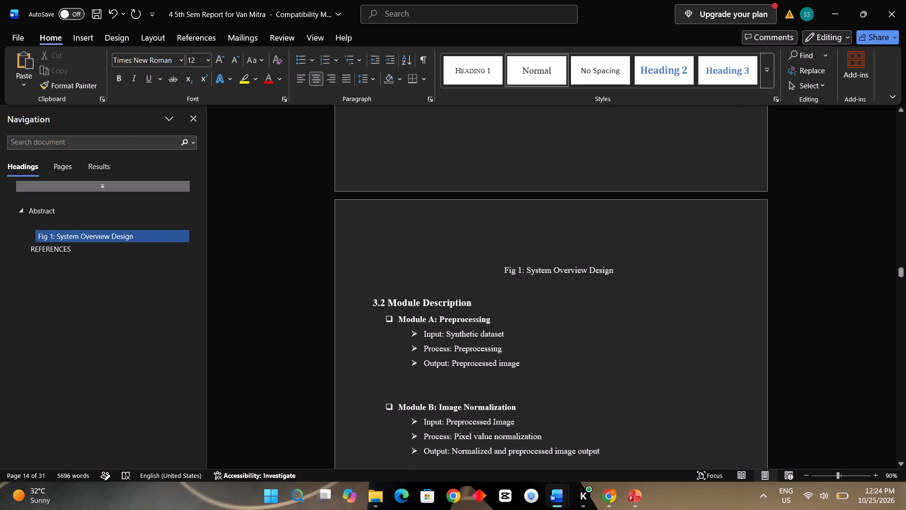
{"action": "scroll", "coordinate": [432, 264], "scroll_direction": "up", "scroll_amount": 3}
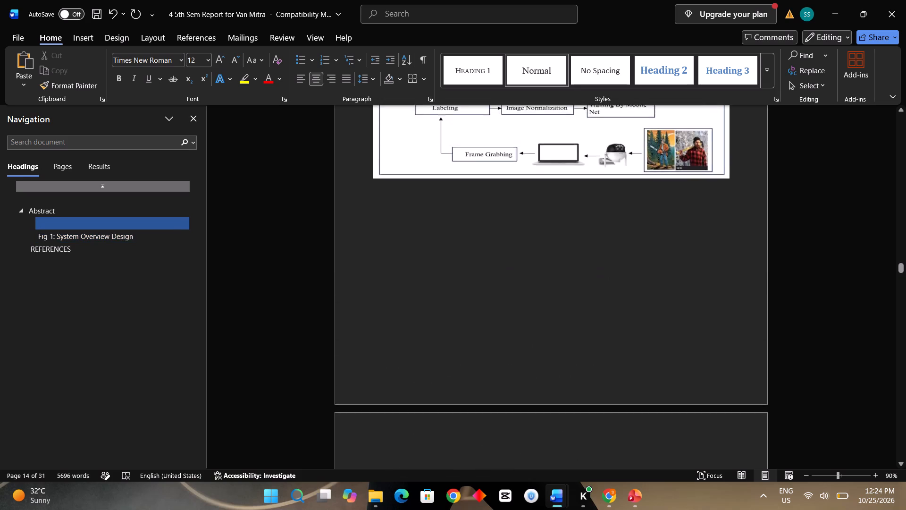
{"action": "scroll", "coordinate": [432, 264], "scroll_direction": "up", "scroll_amount": 2}
{"action": "scroll", "coordinate": [432, 264], "scroll_direction": "down", "scroll_amount": 6}
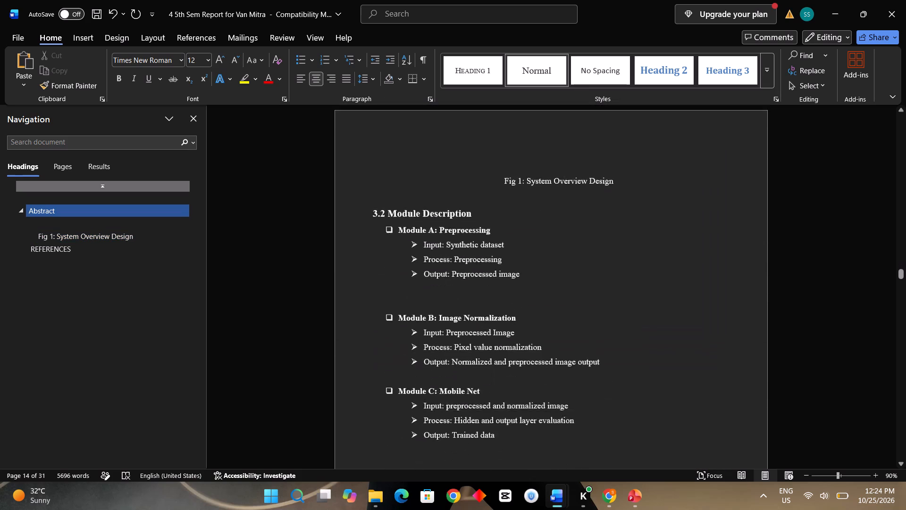
{"action": "left_click", "coordinate": [442, 266]}
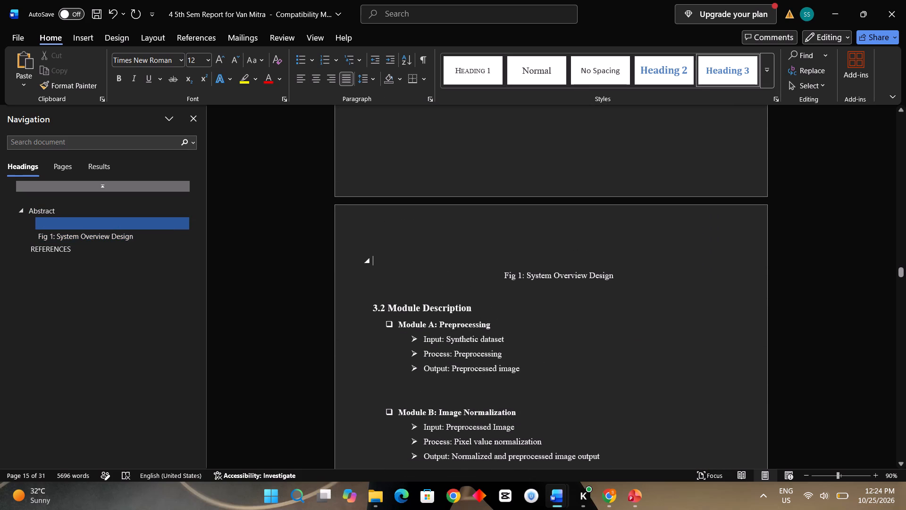
{"action": "key", "text": "BackSpace"}
{"action": "key", "text": "BackSpace"}
{"action": "key", "text": "BackSpace"}
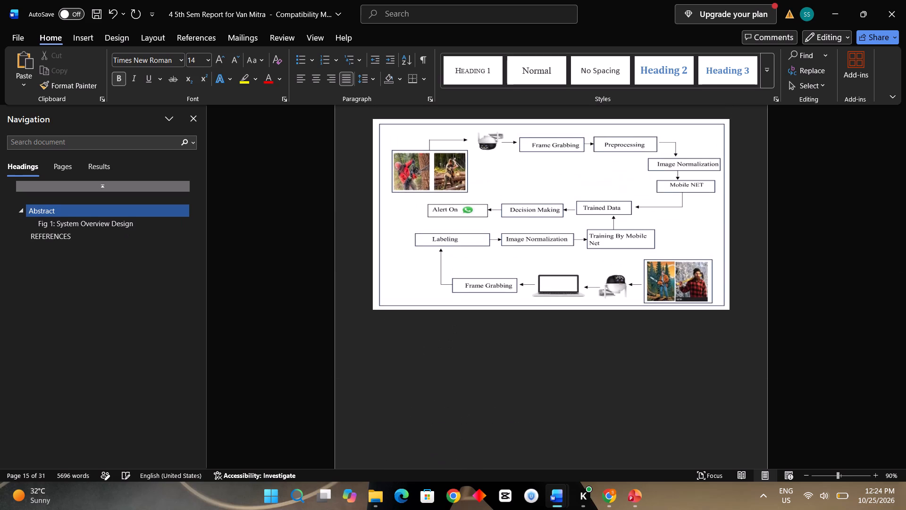
Delete the remaining breaks before the Fig 1 caption to pull it back onto the diagram's page, directly under heading 3.1.
{"action": "scroll", "coordinate": [445, 425], "scroll_direction": "down", "scroll_amount": 3}
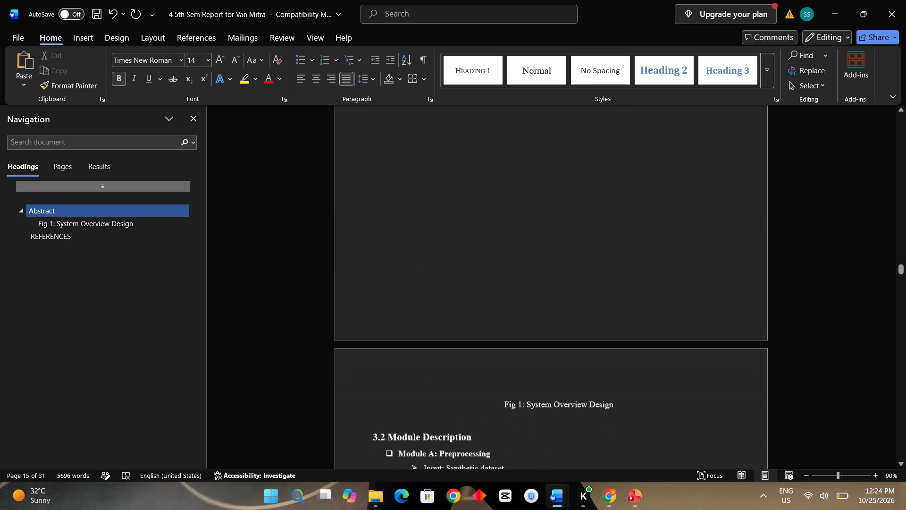
{"action": "scroll", "coordinate": [445, 425], "scroll_direction": "down", "scroll_amount": 1}
{"action": "left_click", "coordinate": [444, 321]}
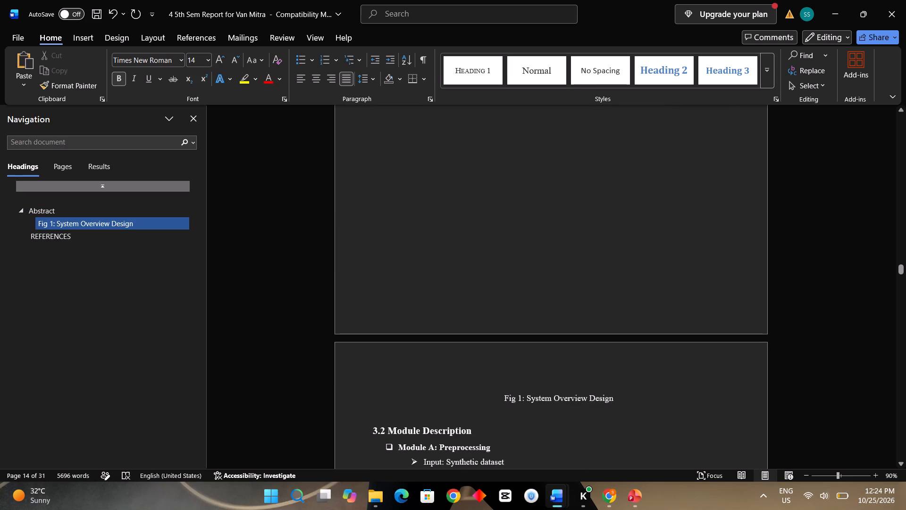
{"action": "left_click", "coordinate": [488, 403]}
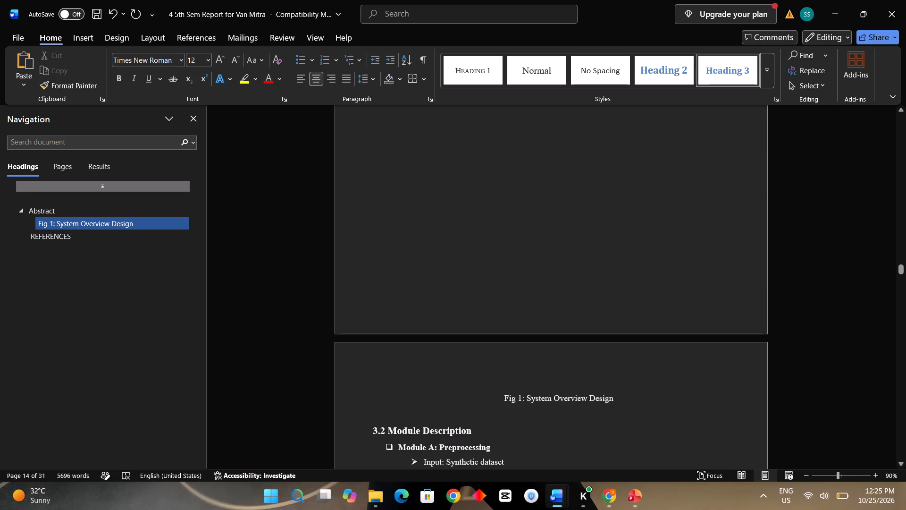
{"action": "key", "text": "BackSpace"}
{"action": "key", "text": "BackSpace"}
{"action": "key", "text": "BackSpace"}
{"action": "key", "text": "BackSpace"}
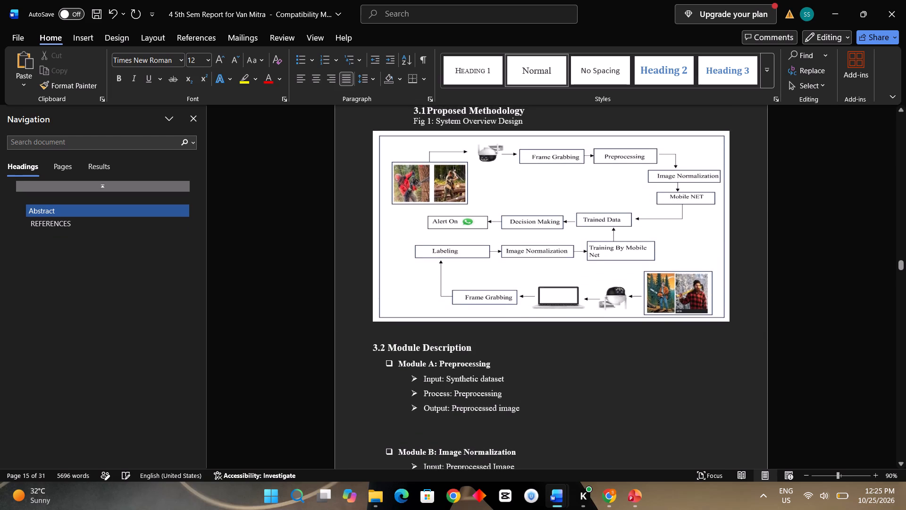
Review the Chapter 3 pages from the title through section 3.3 to check the caption placement and remaining blank space.
{"action": "scroll", "coordinate": [431, 257], "scroll_direction": "down", "scroll_amount": 1}
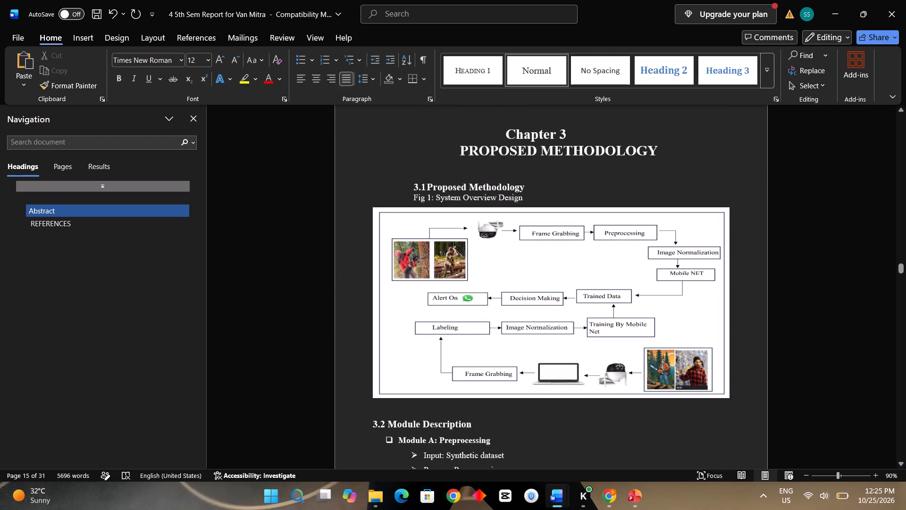
{"action": "scroll", "coordinate": [431, 257], "scroll_direction": "down", "scroll_amount": 2}
{"action": "scroll", "coordinate": [421, 230], "scroll_direction": "up", "scroll_amount": 1}
{"action": "scroll", "coordinate": [421, 230], "scroll_direction": "down", "scroll_amount": 1, "text": "ctrl"}
{"action": "scroll", "coordinate": [421, 230], "scroll_direction": "up", "scroll_amount": 1, "text": "ctrl"}
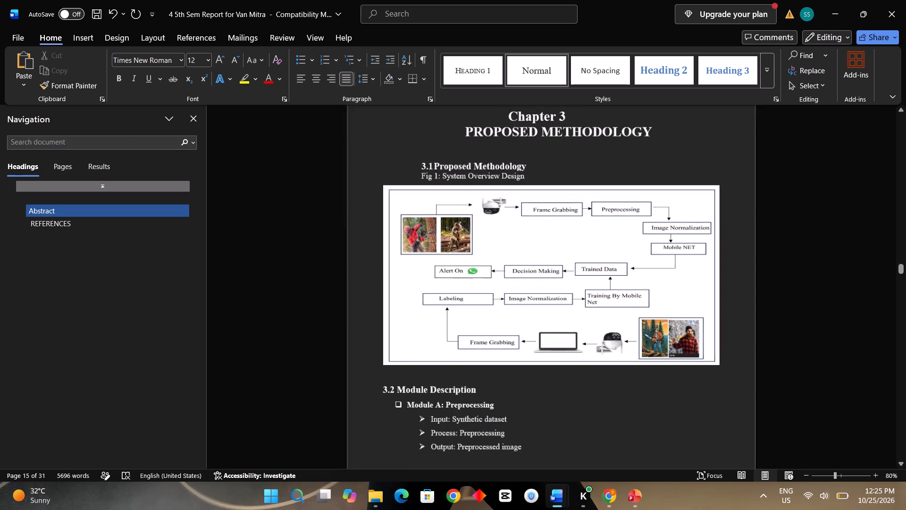
{"action": "scroll", "coordinate": [421, 230], "scroll_direction": "up", "scroll_amount": 1, "text": "ctrl"}
{"action": "scroll", "coordinate": [421, 230], "scroll_direction": "up", "scroll_amount": 2}
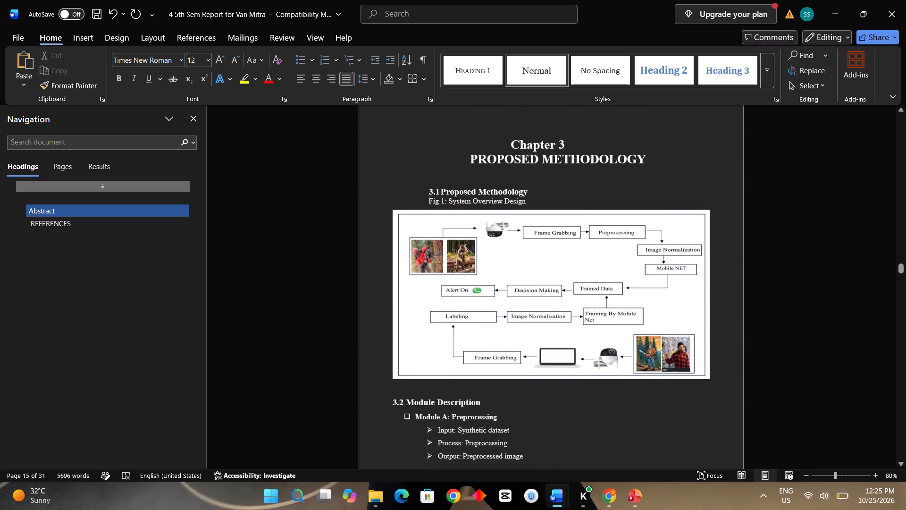
{"action": "scroll", "coordinate": [421, 230], "scroll_direction": "up", "scroll_amount": 3}
{"action": "scroll", "coordinate": [421, 230], "scroll_direction": "down", "scroll_amount": 2}
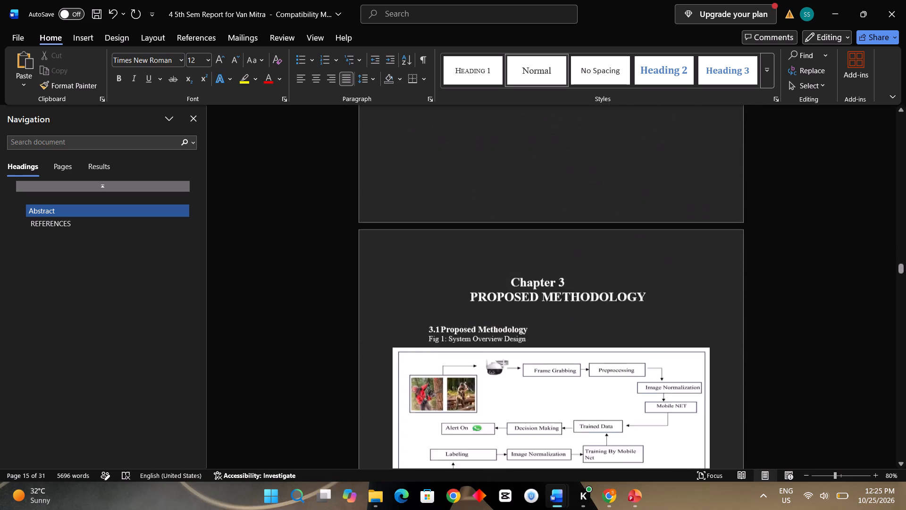
{"action": "scroll", "coordinate": [421, 230], "scroll_direction": "down", "scroll_amount": 7}
{"action": "scroll", "coordinate": [421, 230], "scroll_direction": "up", "scroll_amount": 5}
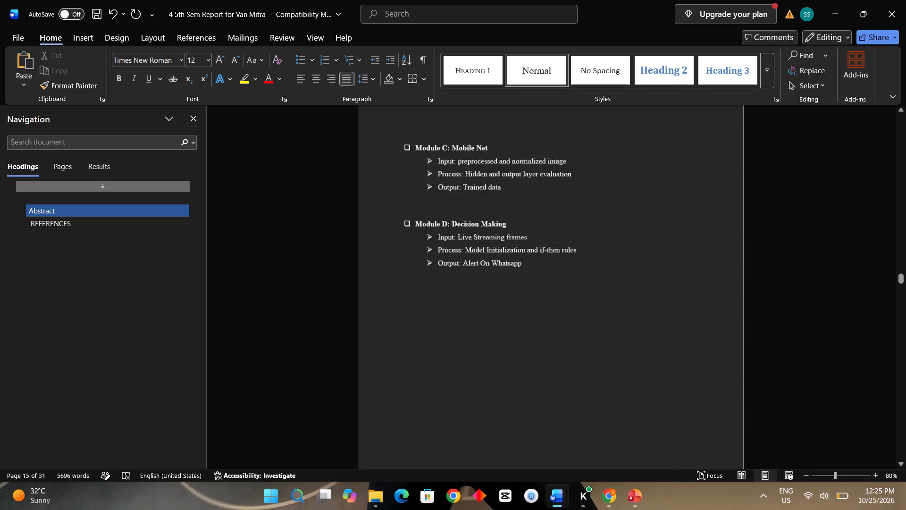
{"action": "scroll", "coordinate": [421, 230], "scroll_direction": "down", "scroll_amount": 3}
{"action": "scroll", "coordinate": [421, 230], "scroll_direction": "up", "scroll_amount": 1}
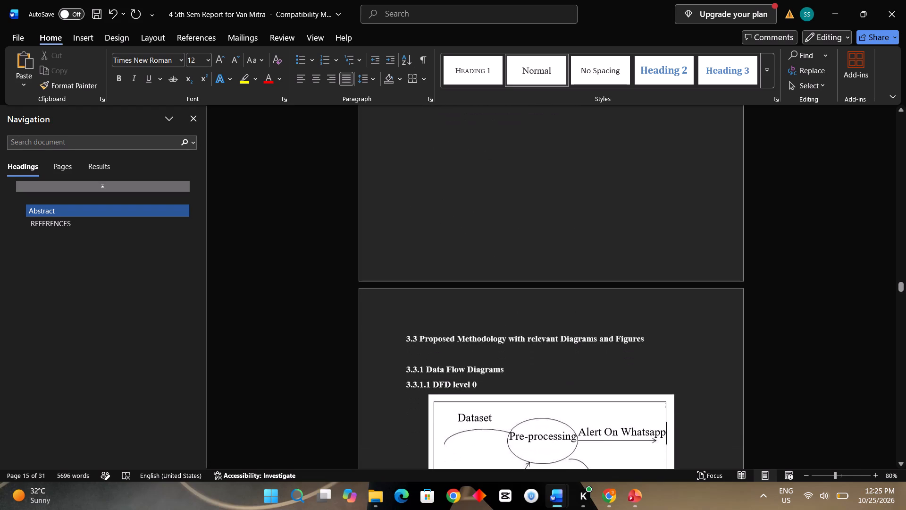
{"action": "scroll", "coordinate": [421, 230], "scroll_direction": "up", "scroll_amount": 3}
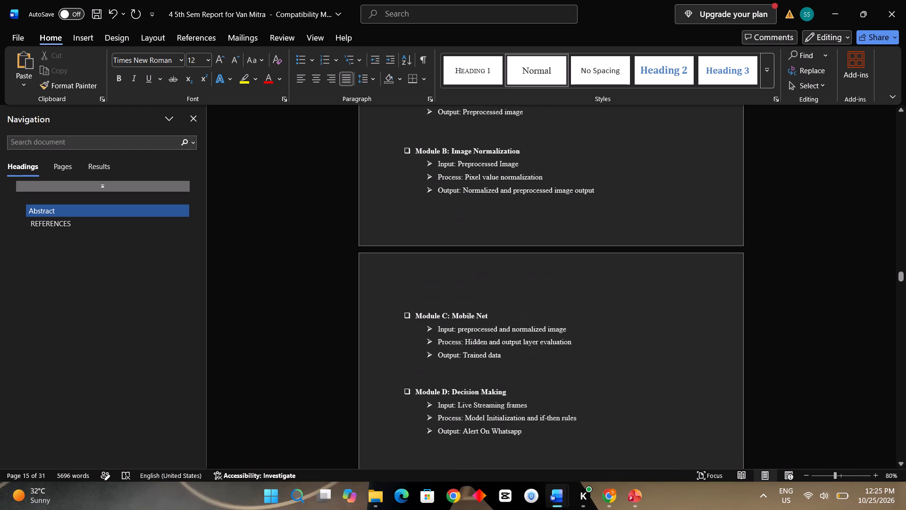
{"action": "scroll", "coordinate": [421, 230], "scroll_direction": "up", "scroll_amount": 3}
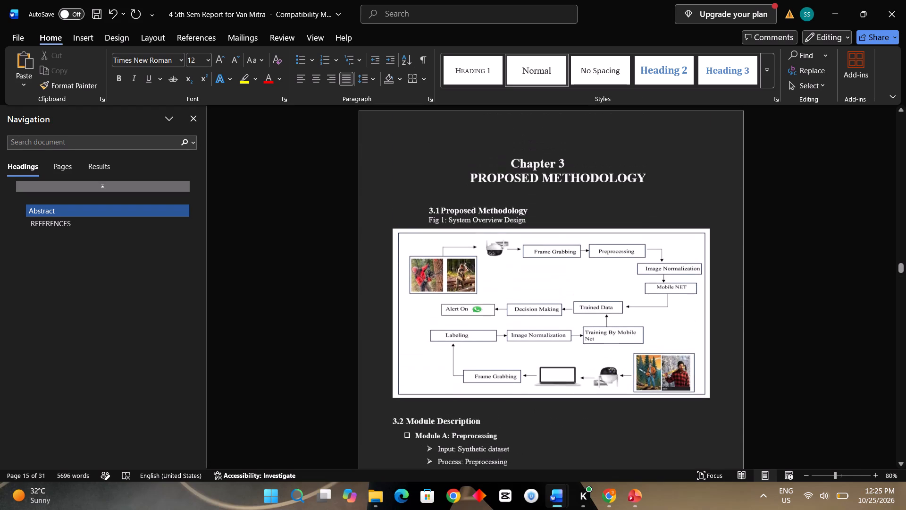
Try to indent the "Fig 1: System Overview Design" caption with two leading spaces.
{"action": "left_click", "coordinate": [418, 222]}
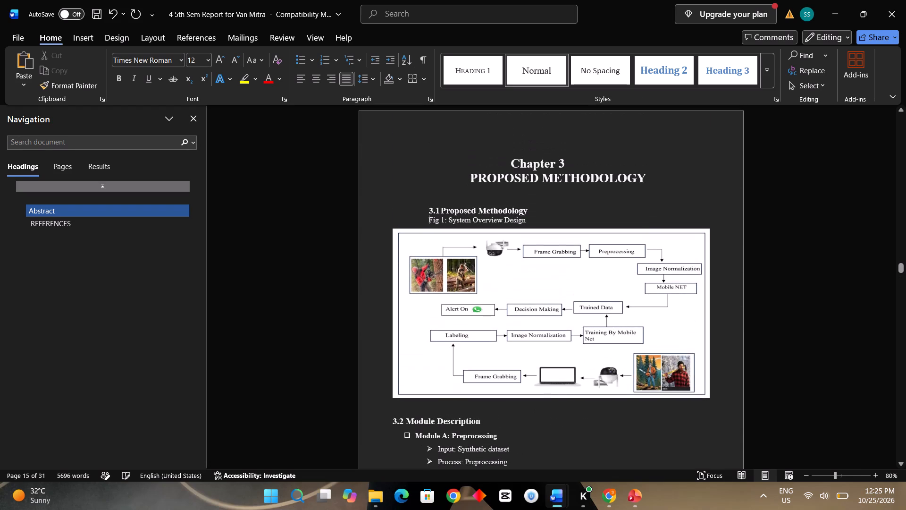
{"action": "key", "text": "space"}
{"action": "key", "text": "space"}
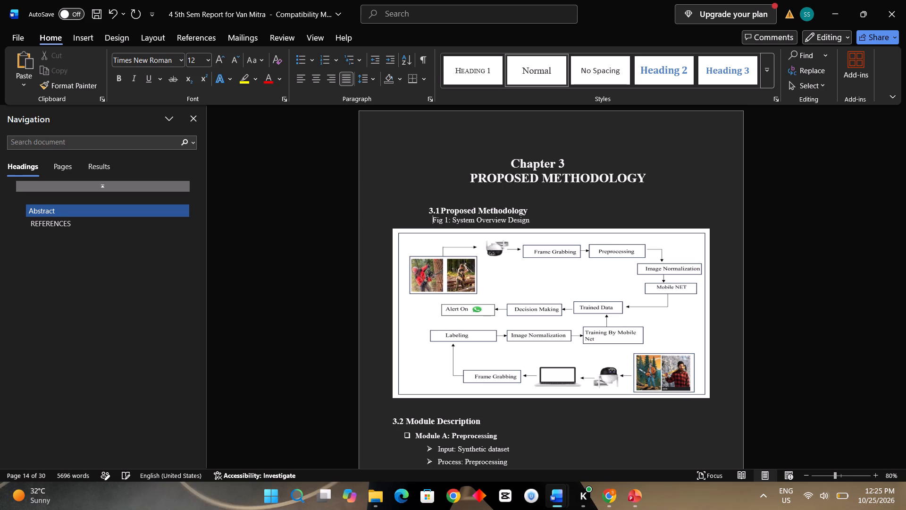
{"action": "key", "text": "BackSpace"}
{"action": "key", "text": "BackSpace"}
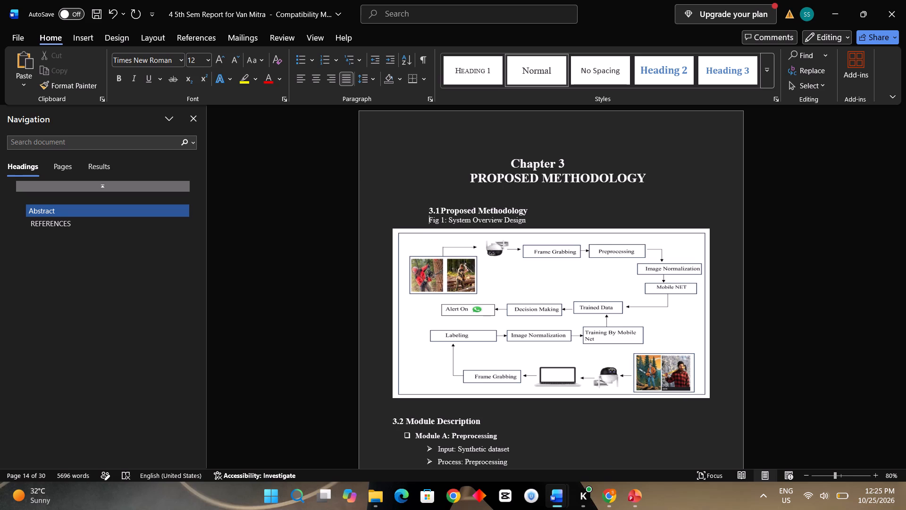
Undo the recent Fig 1 caption edits back to its separate page, and pull the caption up again under heading 3.1.
{"action": "key", "text": "ctrl+z"}
{"action": "key", "text": "ctrl+z"}
{"action": "key", "text": "ctrl+z"}
{"action": "key", "text": "ctrl+z"}
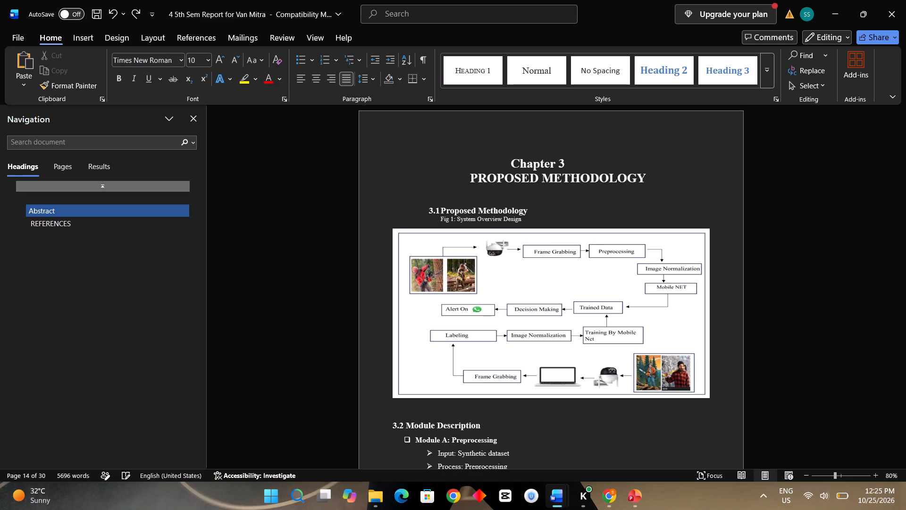
{"action": "key", "text": "ctrl+z"}
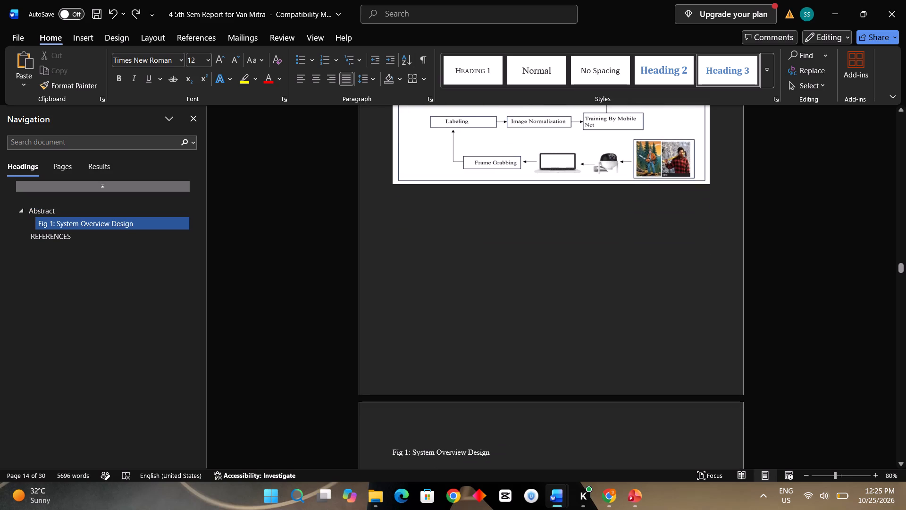
{"action": "key", "text": "BackSpace"}
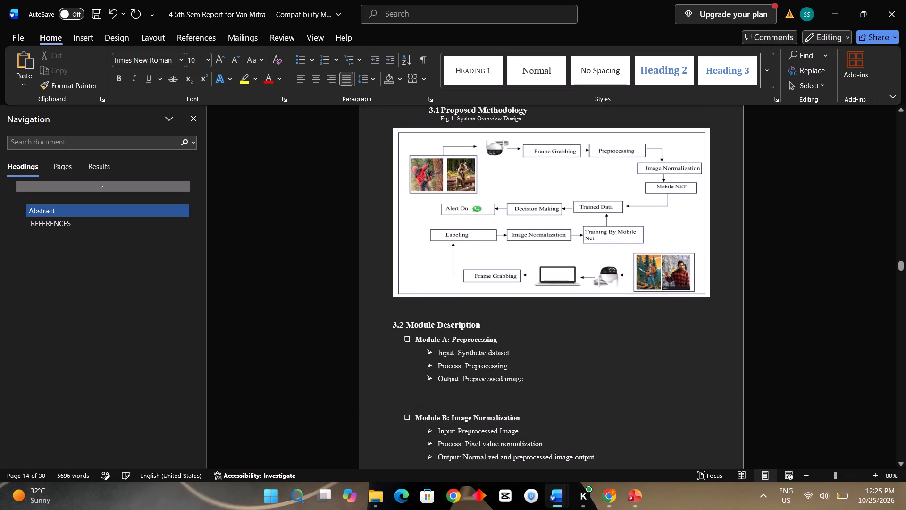
Delete blank lines before heading 3.3 to pull it and heading 3.3.1 up onto the page with Modules C and D.
{"action": "scroll", "coordinate": [375, 365], "scroll_direction": "down", "scroll_amount": 5}
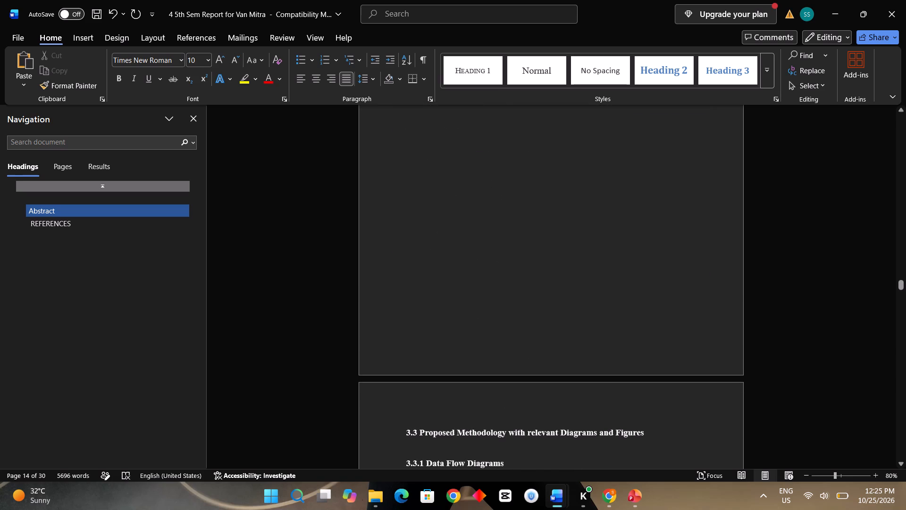
{"action": "left_click", "coordinate": [401, 431]}
{"action": "key", "text": "BackSpace"}
{"action": "key", "text": "BackSpace"}
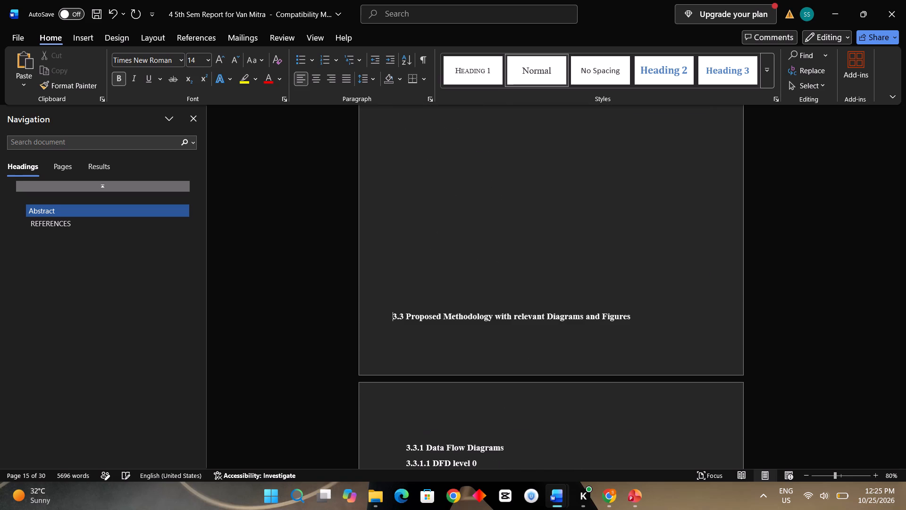
{"action": "key", "text": "BackSpace"}
{"action": "key", "text": "BackSpace"}
{"action": "key", "text": "BackSpace"}
{"action": "key", "text": "BackSpace"}
{"action": "key", "text": "BackSpace"}
{"action": "key", "text": "BackSpace"}
{"action": "key", "text": "BackSpace"}
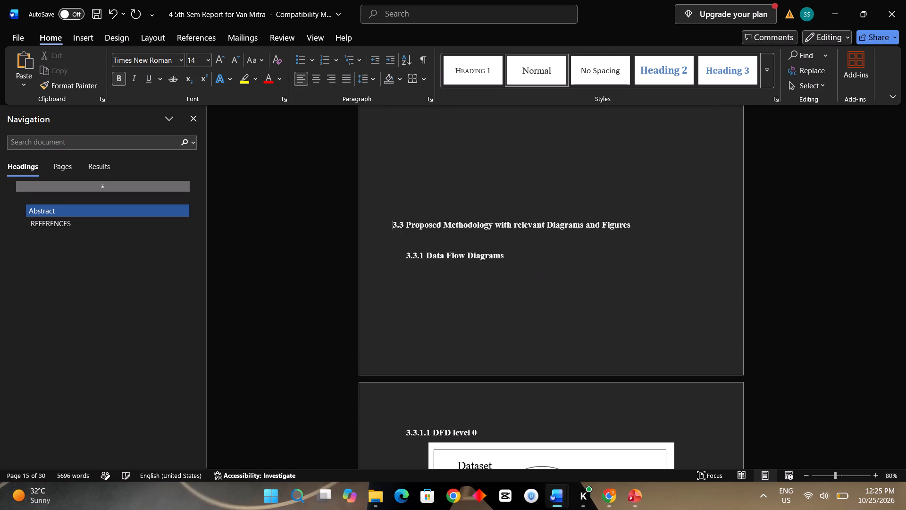
{"action": "key", "text": "BackSpace"}
{"action": "key", "text": "BackSpace"}
{"action": "key", "text": "BackSpace"}
Delete further blank lines between Module D and heading 3.3, leaving one, to bring the DFD level 0 diagram onto the page.
{"action": "scroll", "coordinate": [401, 431], "scroll_direction": "up", "scroll_amount": 1}
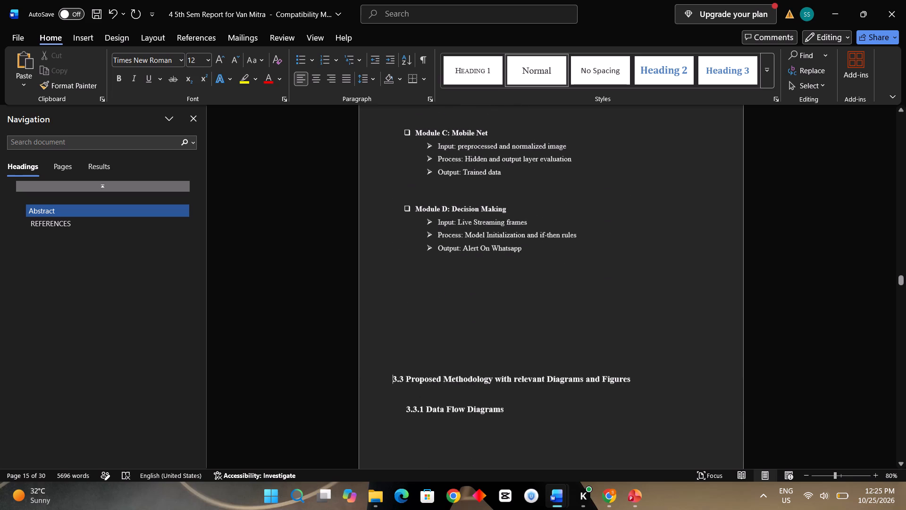
{"action": "scroll", "coordinate": [401, 431], "scroll_direction": "up", "scroll_amount": 1}
{"action": "key", "text": "BackSpace"}
{"action": "key", "text": "BackSpace"}
{"action": "key", "text": "BackSpace"}
{"action": "key", "text": "BackSpace"}
{"action": "key", "text": "BackSpace"}
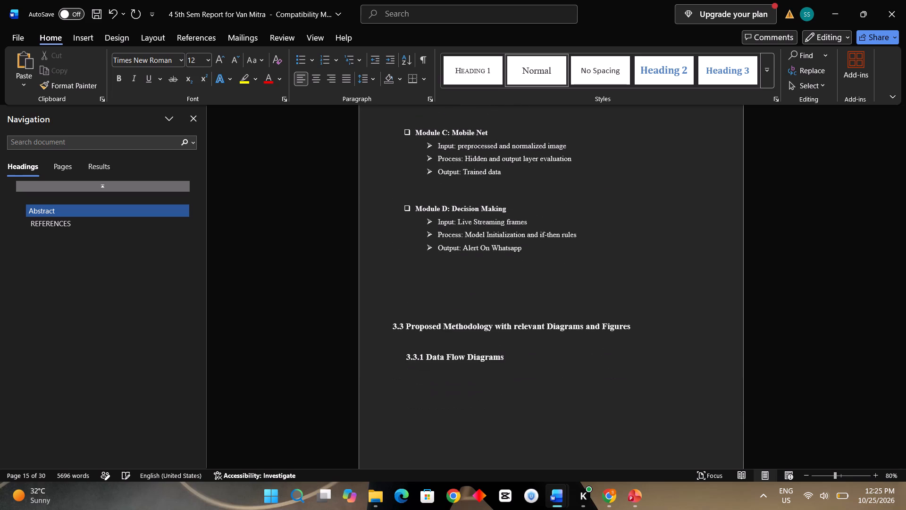
{"action": "key", "text": "BackSpace"}
{"action": "key", "text": "BackSpace"}
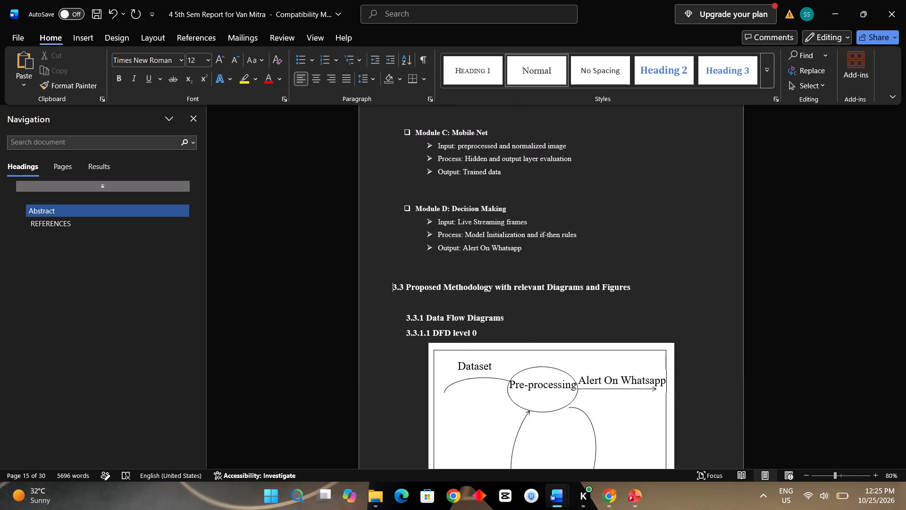
{"action": "key", "text": "BackSpace"}
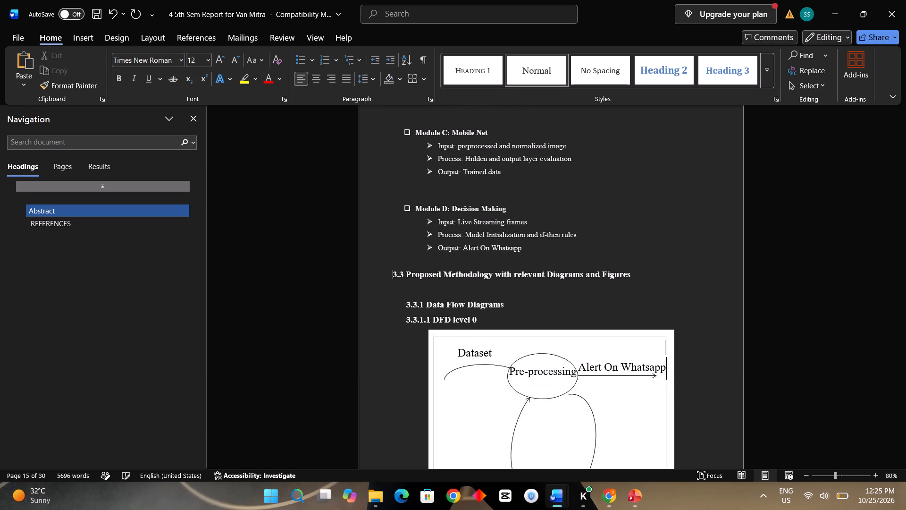
Review the pages from Module B to the DFD level 1 heading, checking page breaks and the Fig 2 caption's position.
{"action": "scroll", "coordinate": [401, 431], "scroll_direction": "up", "scroll_amount": 2}
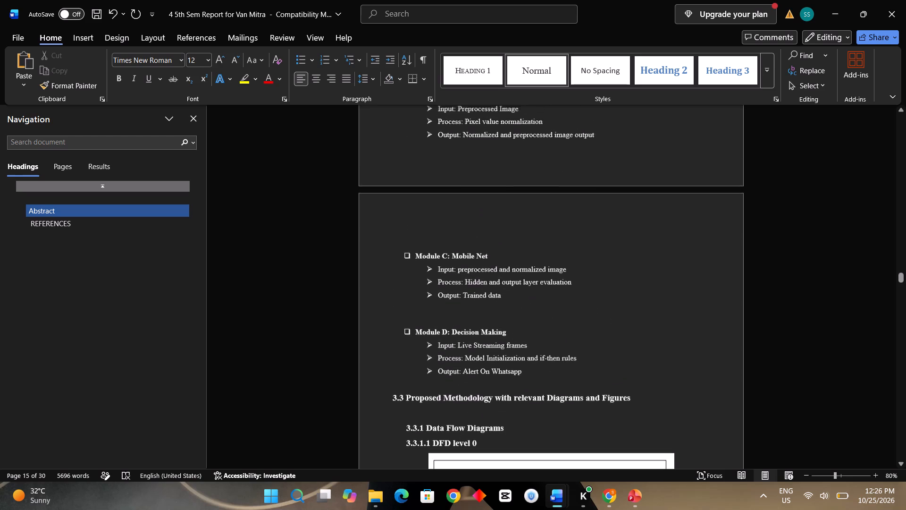
{"action": "scroll", "coordinate": [401, 431], "scroll_direction": "up", "scroll_amount": 1}
{"action": "scroll", "coordinate": [401, 431], "scroll_direction": "down", "scroll_amount": 3}
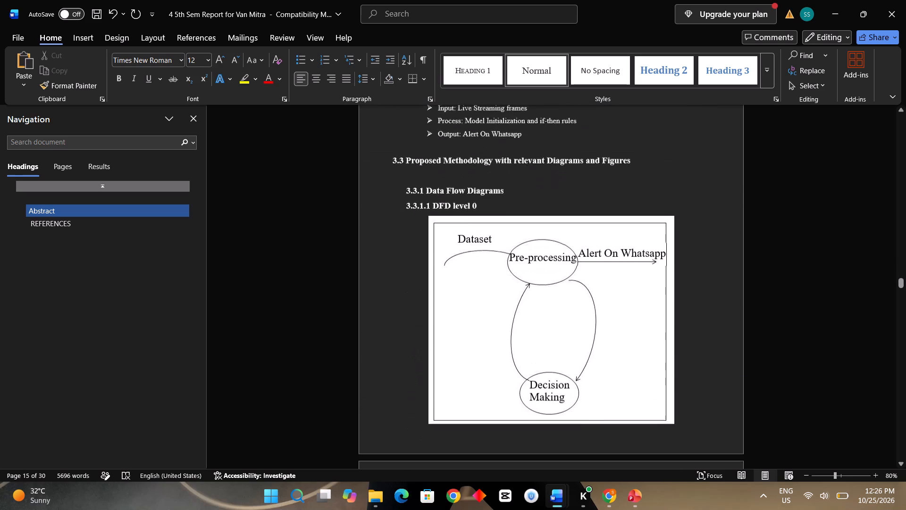
{"action": "scroll", "coordinate": [401, 431], "scroll_direction": "down", "scroll_amount": 2}
{"action": "scroll", "coordinate": [401, 431], "scroll_direction": "up", "scroll_amount": 1}
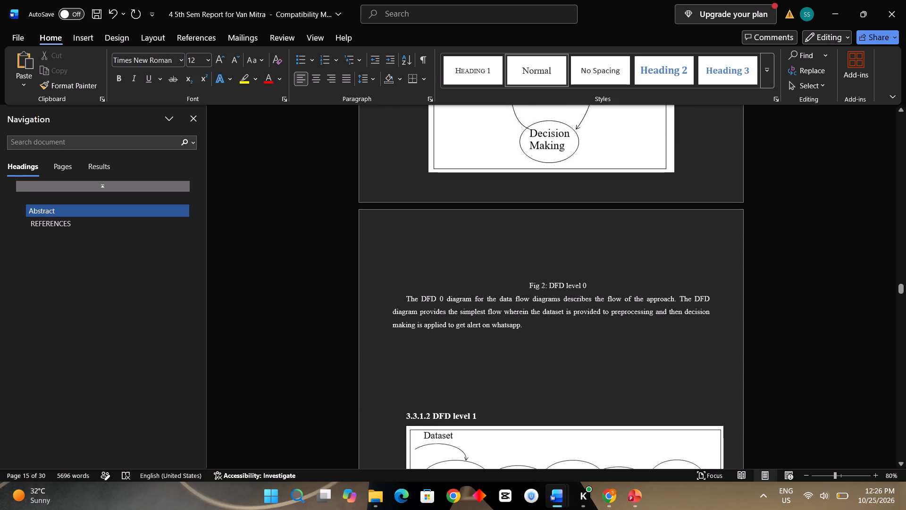
{"action": "scroll", "coordinate": [401, 431], "scroll_direction": "up", "scroll_amount": 1}
{"action": "scroll", "coordinate": [401, 431], "scroll_direction": "down", "scroll_amount": 2}
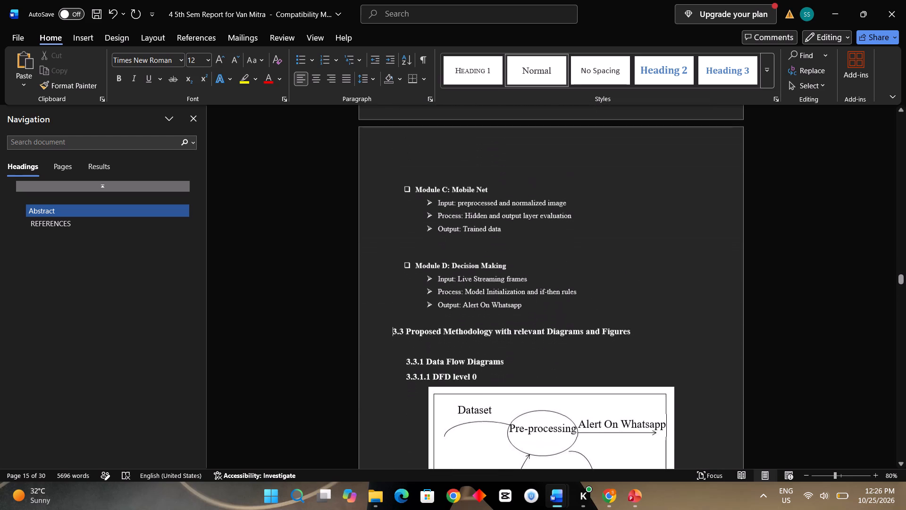
{"action": "scroll", "coordinate": [401, 431], "scroll_direction": "down", "scroll_amount": 1}
{"action": "scroll", "coordinate": [405, 327], "scroll_direction": "down", "scroll_amount": 4}
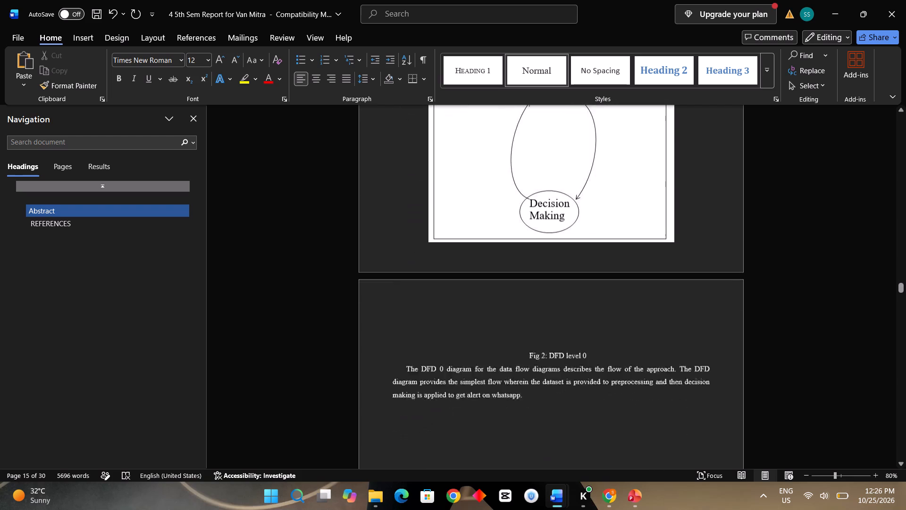
{"action": "scroll", "coordinate": [405, 327], "scroll_direction": "down", "scroll_amount": 1}
{"action": "left_click", "coordinate": [437, 286]}
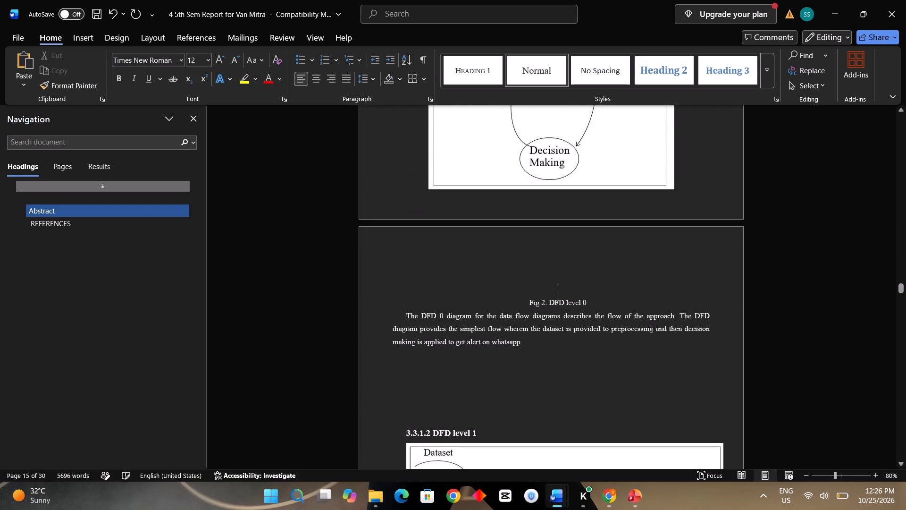
{"action": "scroll", "coordinate": [436, 297], "scroll_direction": "up", "scroll_amount": 2}
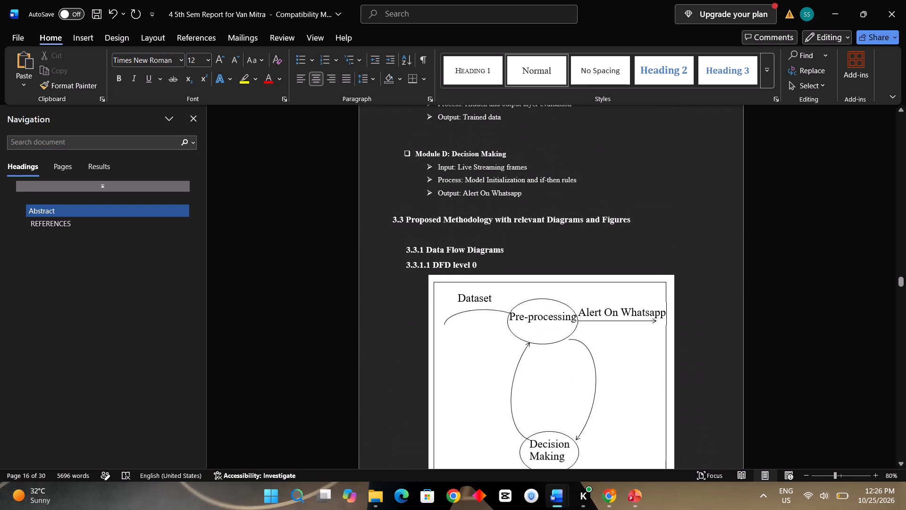
Remove the last blank line between Module D's output item and heading 3.3.
{"action": "left_click", "coordinate": [394, 259]}
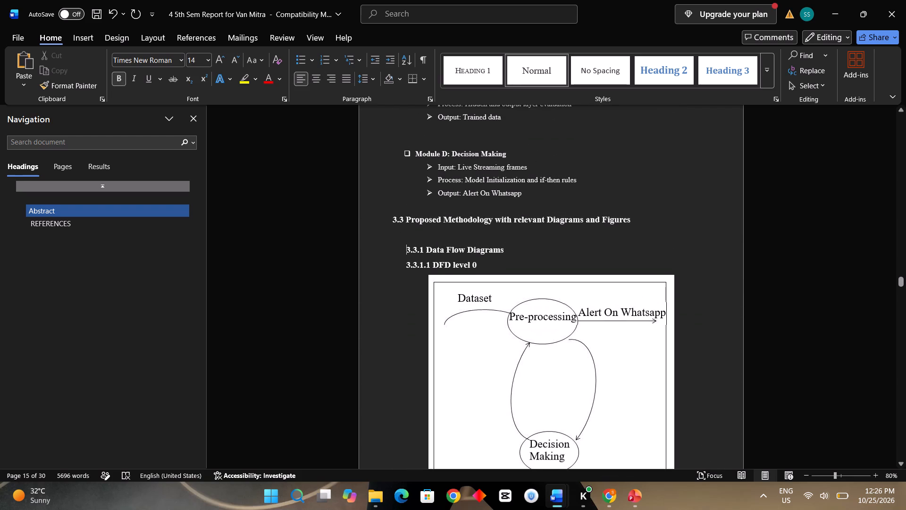
{"action": "left_click", "coordinate": [386, 221]}
{"action": "key", "text": "BackSpace"}
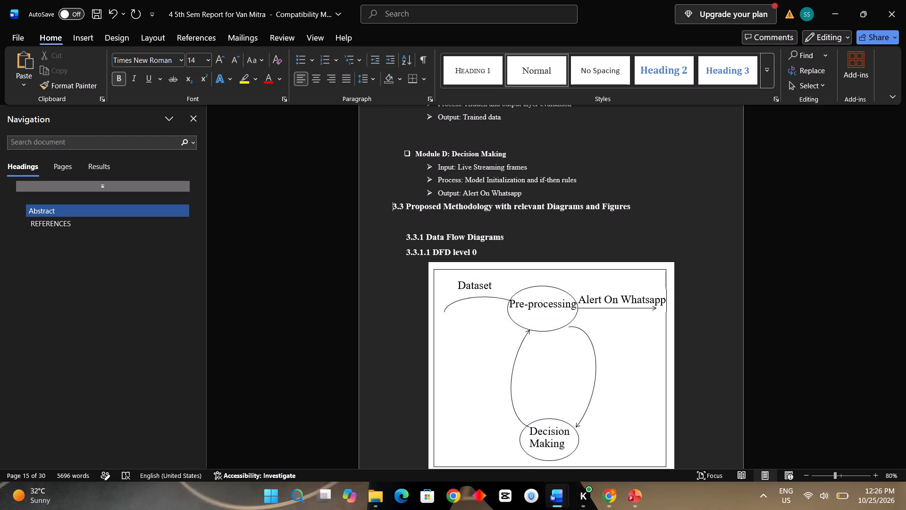
Remove the blank space between headings 3.3 and 3.3.1 to pull the Fig 2 caption onto the DFD level 0 diagram's page.
{"action": "scroll", "coordinate": [386, 221], "scroll_direction": "down", "scroll_amount": 3}
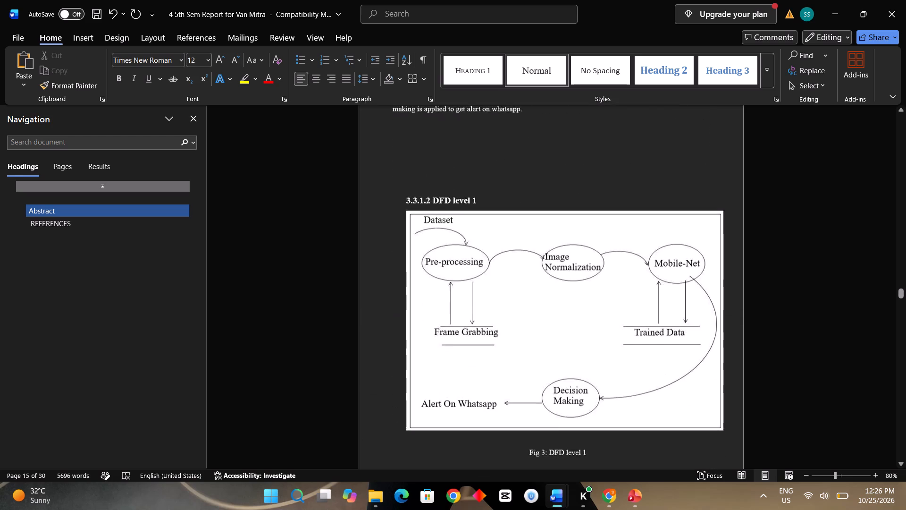
{"action": "scroll", "coordinate": [383, 287], "scroll_direction": "up", "scroll_amount": 1}
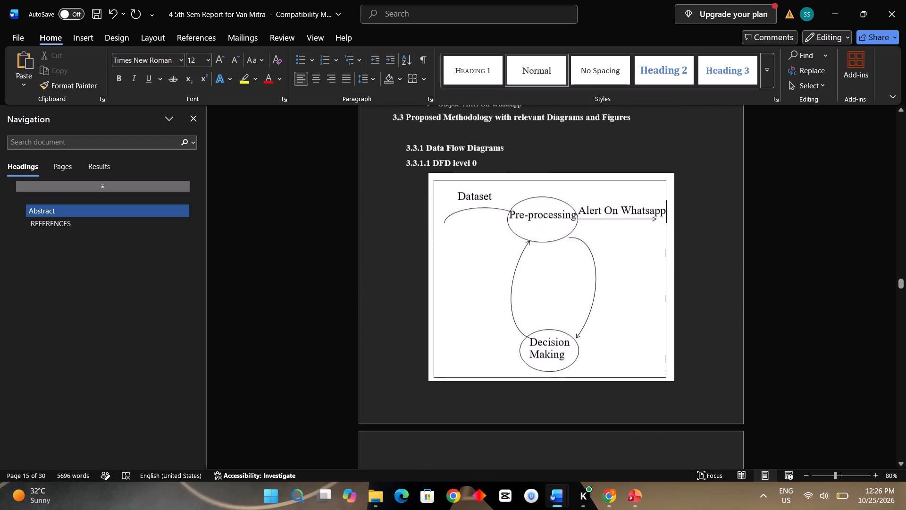
{"action": "scroll", "coordinate": [383, 287], "scroll_direction": "up", "scroll_amount": 1}
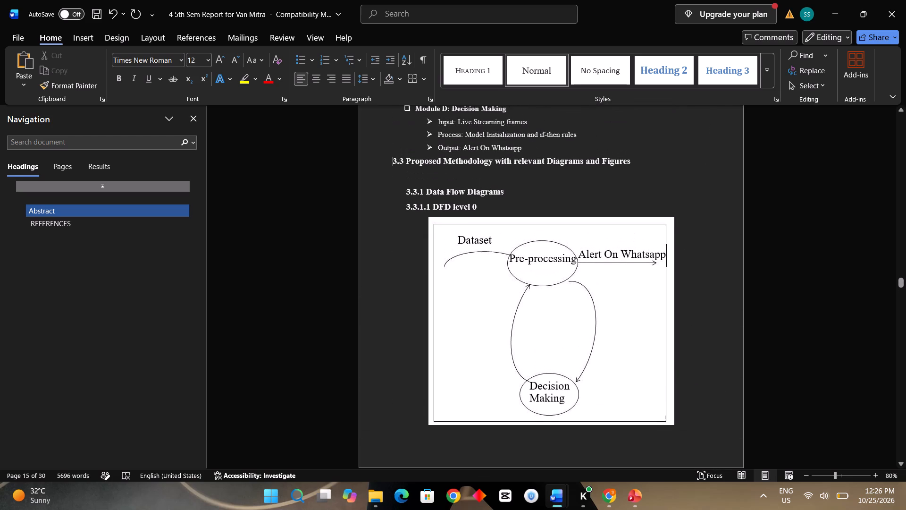
{"action": "left_click", "coordinate": [406, 183]}
{"action": "key", "text": "BackSpace"}
{"action": "key", "text": "BackSpace"}
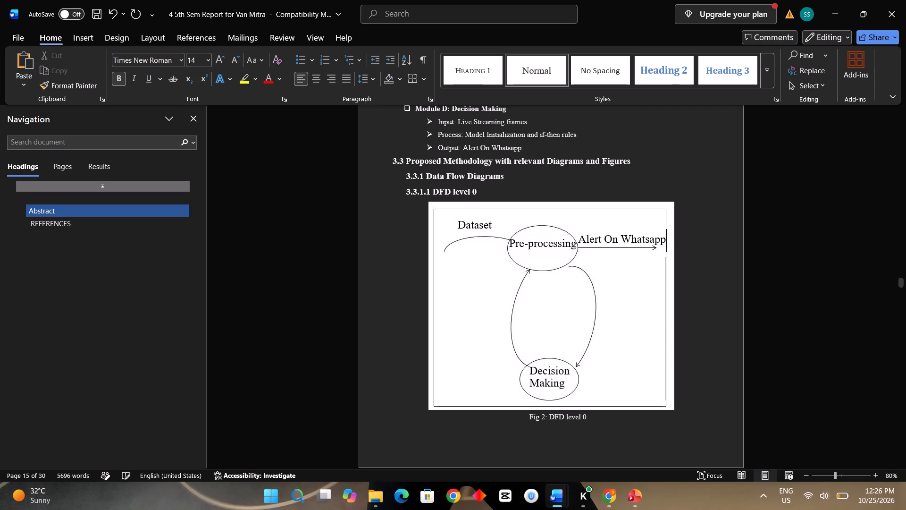
Delete the extra blank lines between the DFD 0 description and heading 3.3.1.2 DFD level 1, leaving one.
{"action": "scroll", "coordinate": [411, 233], "scroll_direction": "down", "scroll_amount": 1}
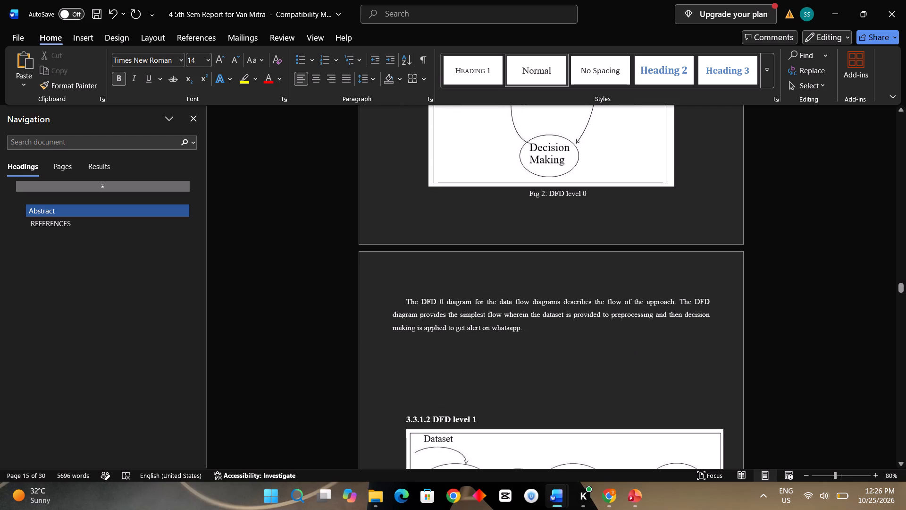
{"action": "scroll", "coordinate": [411, 233], "scroll_direction": "down", "scroll_amount": 3}
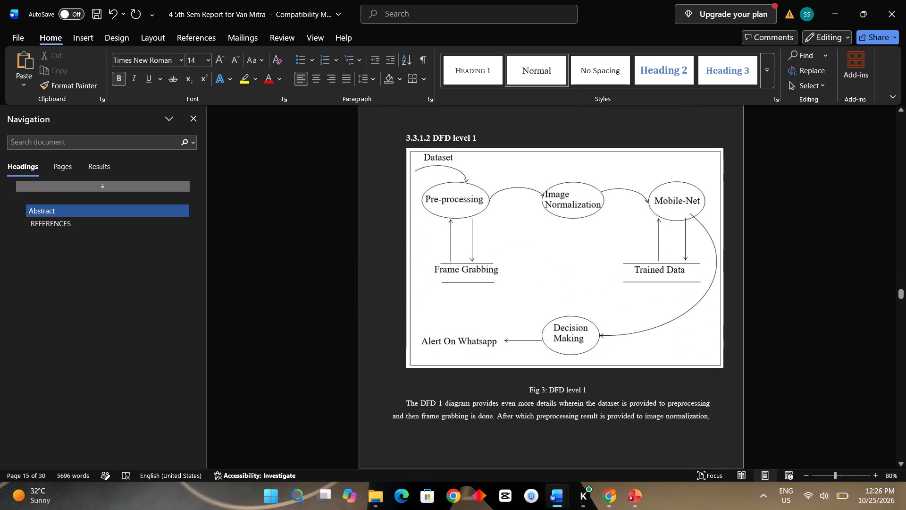
{"action": "scroll", "coordinate": [406, 259], "scroll_direction": "up", "scroll_amount": 1}
{"action": "scroll", "coordinate": [406, 259], "scroll_direction": "down", "scroll_amount": 1}
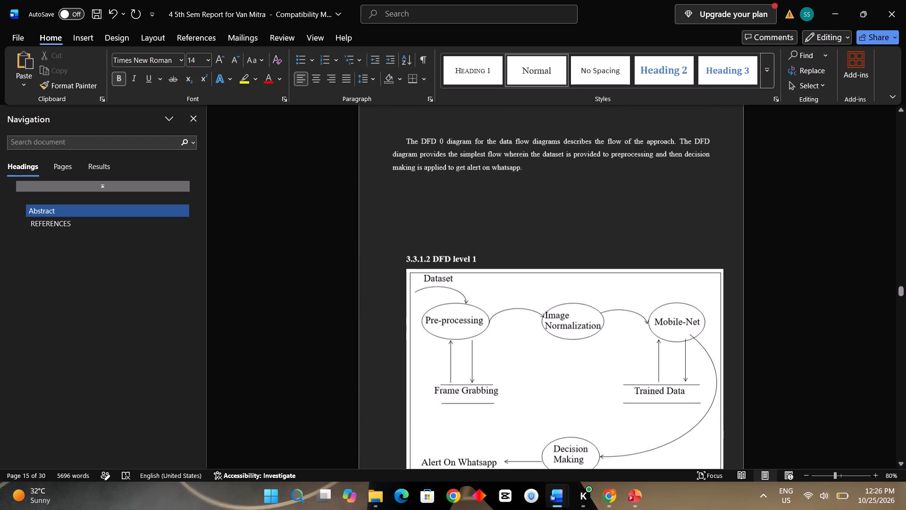
{"action": "scroll", "coordinate": [406, 259], "scroll_direction": "down", "scroll_amount": 2}
{"action": "scroll", "coordinate": [406, 259], "scroll_direction": "up", "scroll_amount": 2}
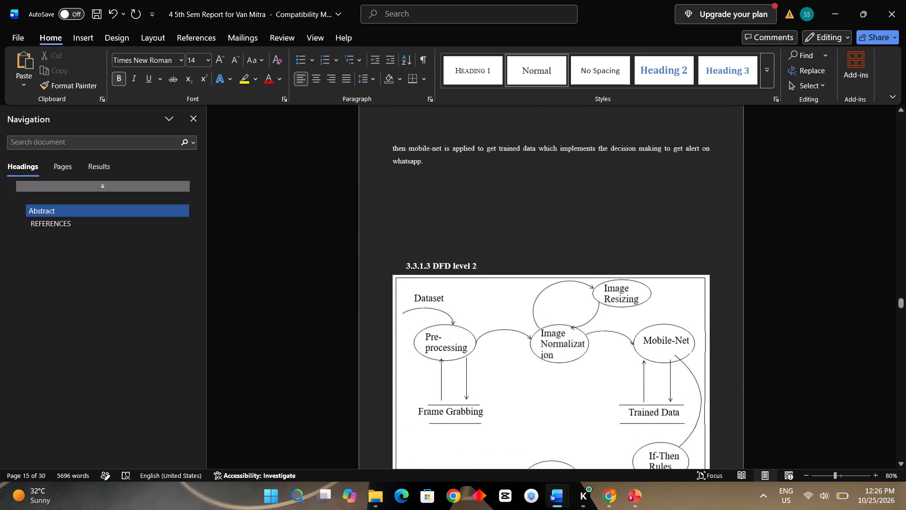
{"action": "scroll", "coordinate": [406, 259], "scroll_direction": "up", "scroll_amount": 3}
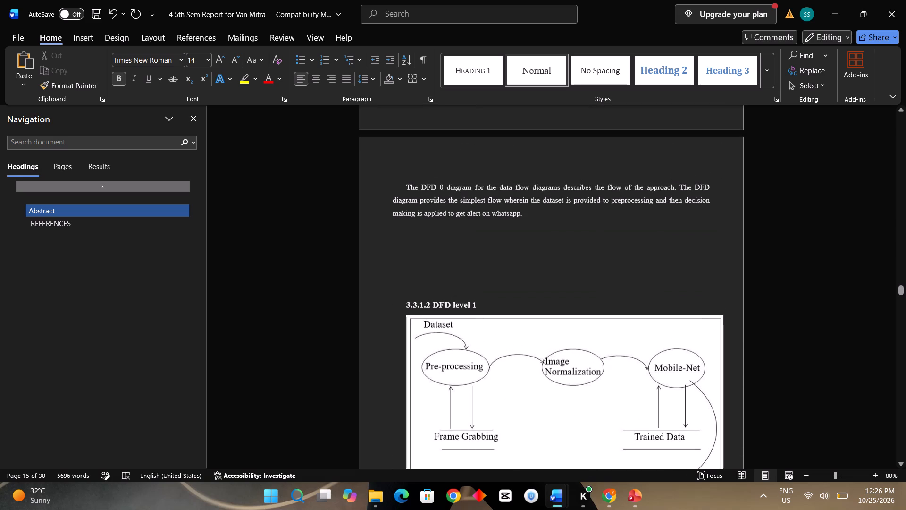
{"action": "left_click", "coordinate": [408, 292]}
{"action": "key", "text": "BackSpace"}
{"action": "key", "text": "BackSpace"}
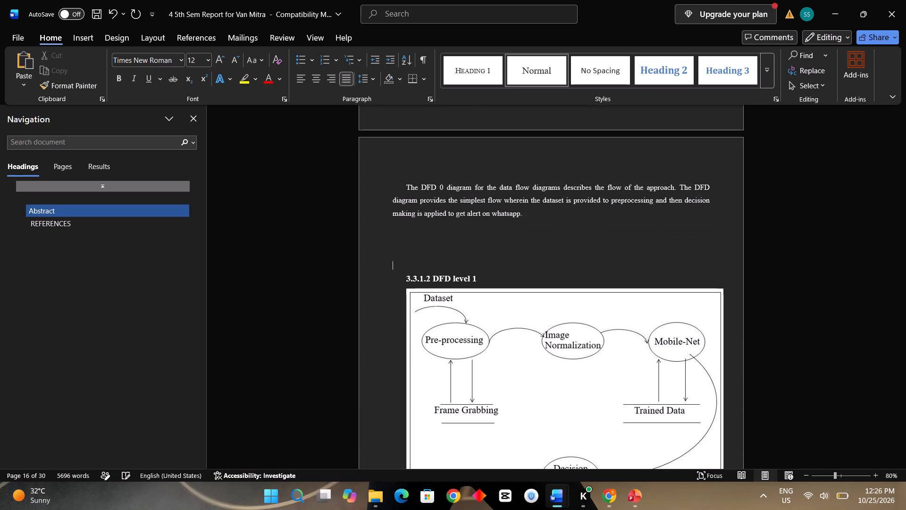
{"action": "key", "text": "BackSpace"}
{"action": "key", "text": "BackSpace"}
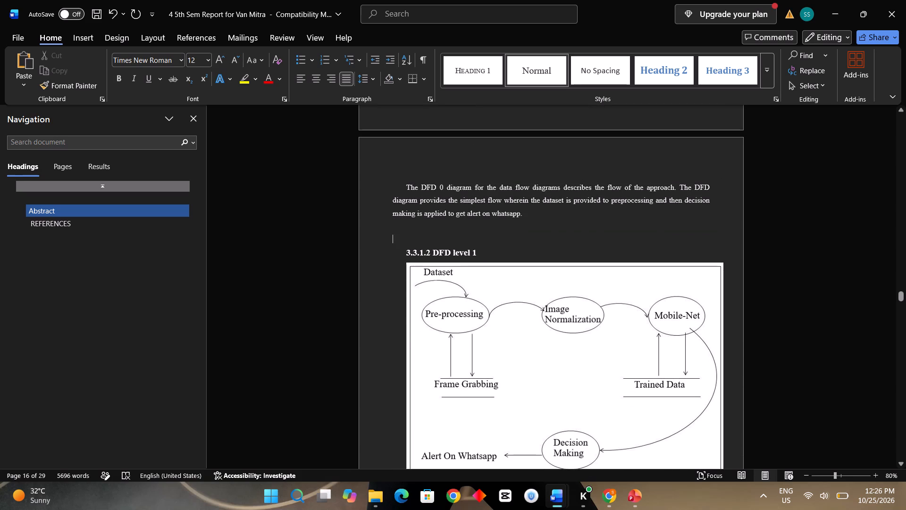
{"action": "key", "text": "BackSpace"}
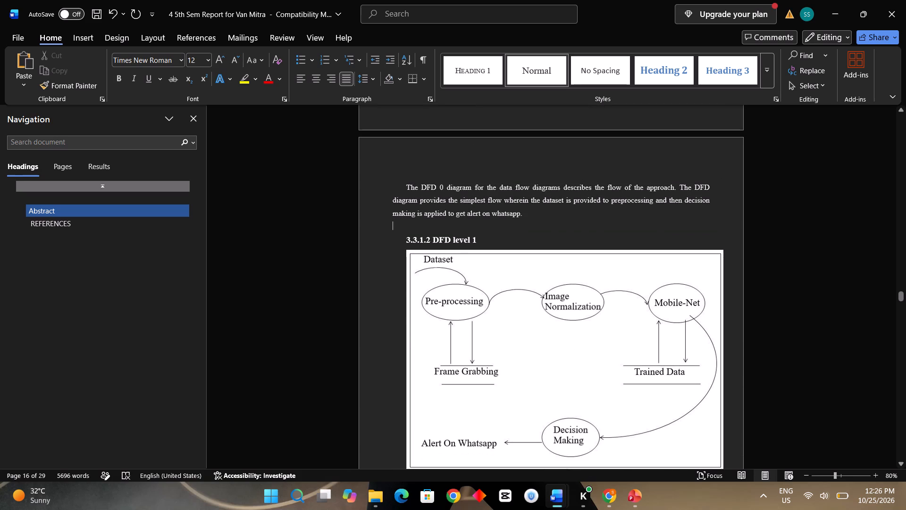
Delete the extra blank lines above heading 3.3.1.3 DFD level 2 so it moves up to the head of its page.
{"action": "scroll", "coordinate": [413, 405], "scroll_direction": "down", "scroll_amount": 1}
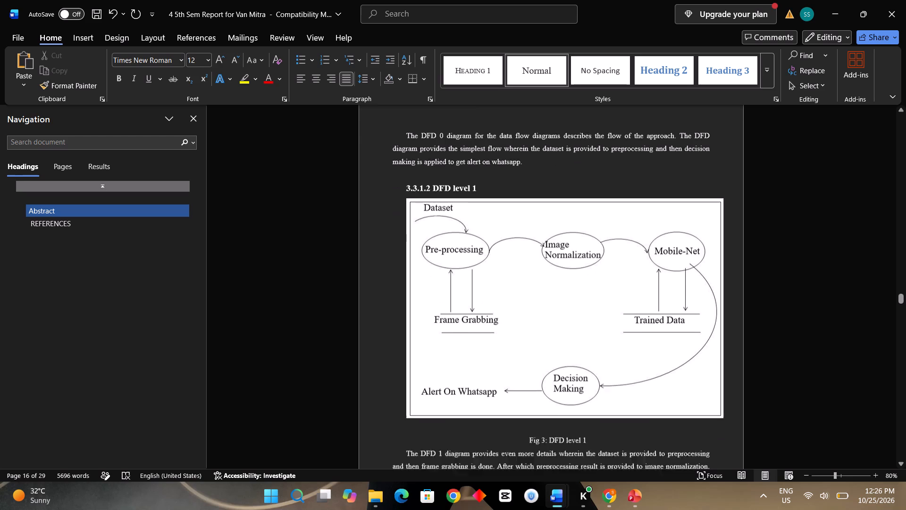
{"action": "scroll", "coordinate": [413, 405], "scroll_direction": "down", "scroll_amount": 3}
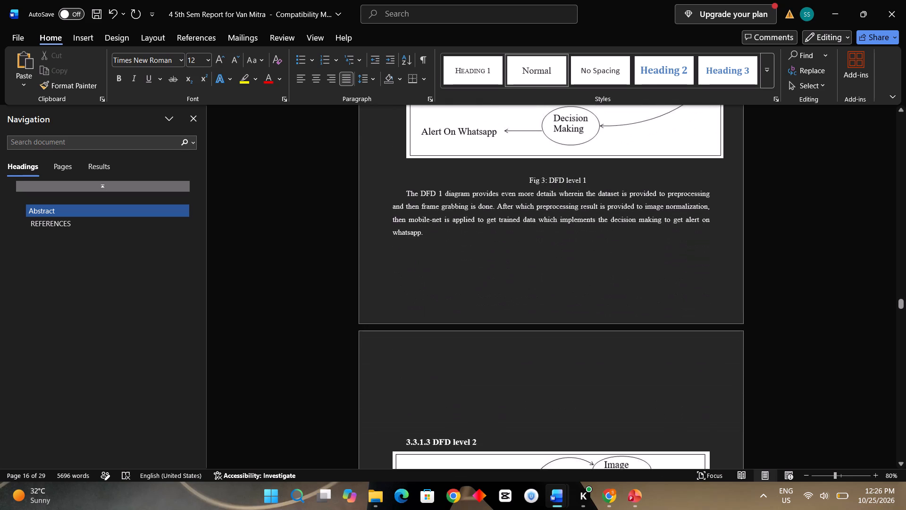
{"action": "scroll", "coordinate": [413, 405], "scroll_direction": "down", "scroll_amount": 1}
{"action": "left_click", "coordinate": [401, 409]}
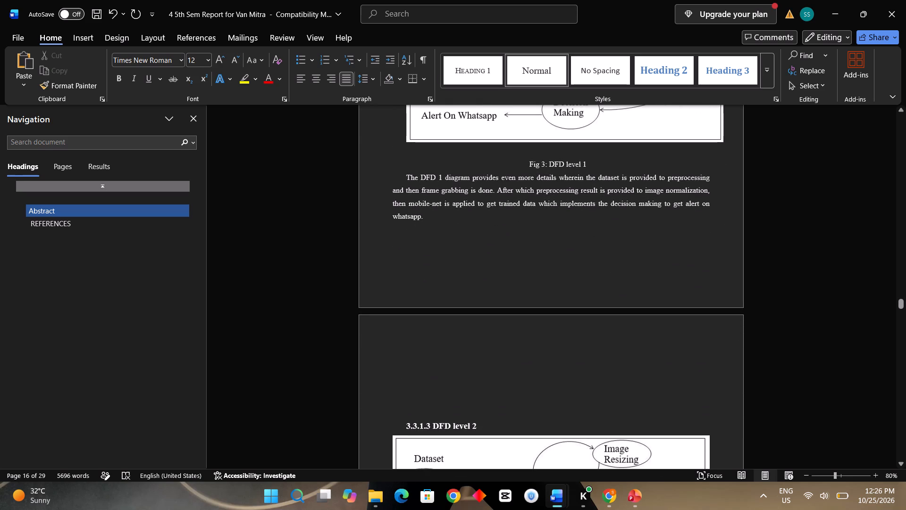
{"action": "key", "text": "BackSpace"}
{"action": "key", "text": "BackSpace"}
{"action": "key", "text": "BackSpace"}
{"action": "key", "text": "BackSpace"}
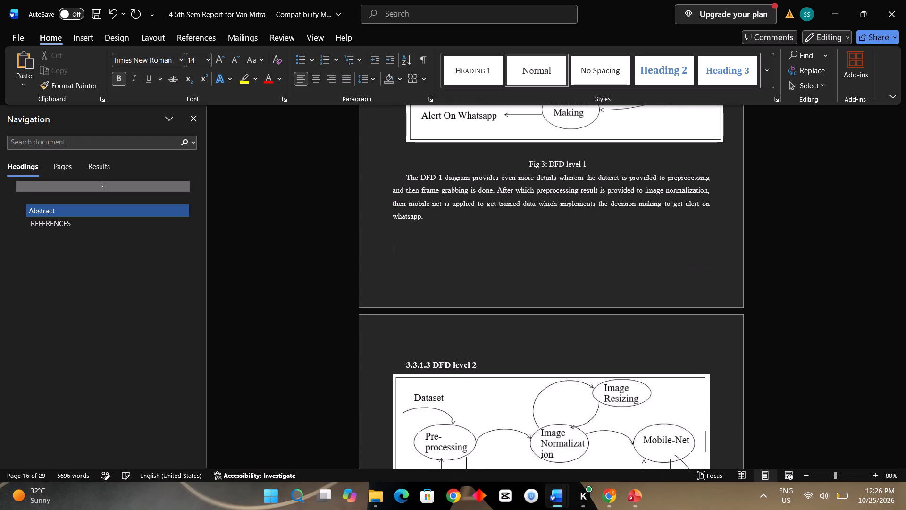
Review the pages from section 3.3.1.3 DFD level 2 through 3.3.5 Component Diagram for excess blank space.
{"action": "scroll", "coordinate": [406, 471], "scroll_direction": "down", "scroll_amount": 2}
{"action": "scroll", "coordinate": [440, 405], "scroll_direction": "down", "scroll_amount": 4}
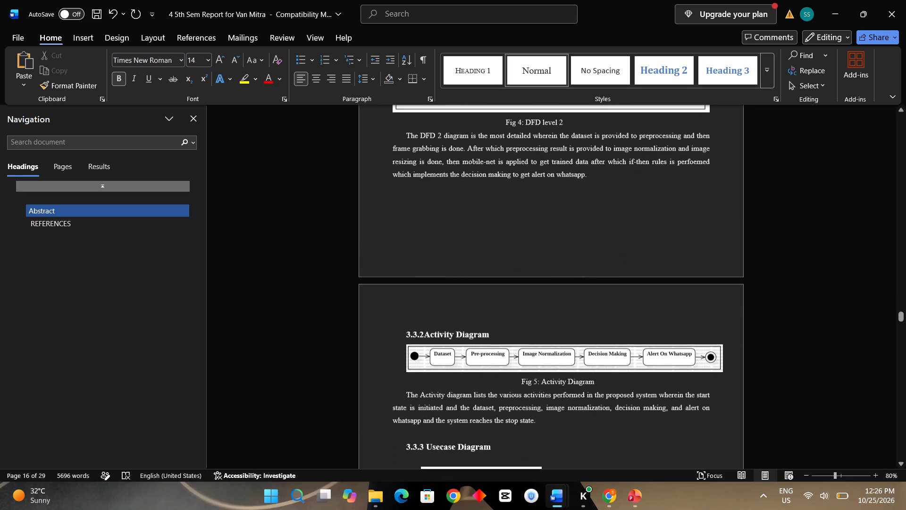
{"action": "scroll", "coordinate": [440, 405], "scroll_direction": "down", "scroll_amount": 2}
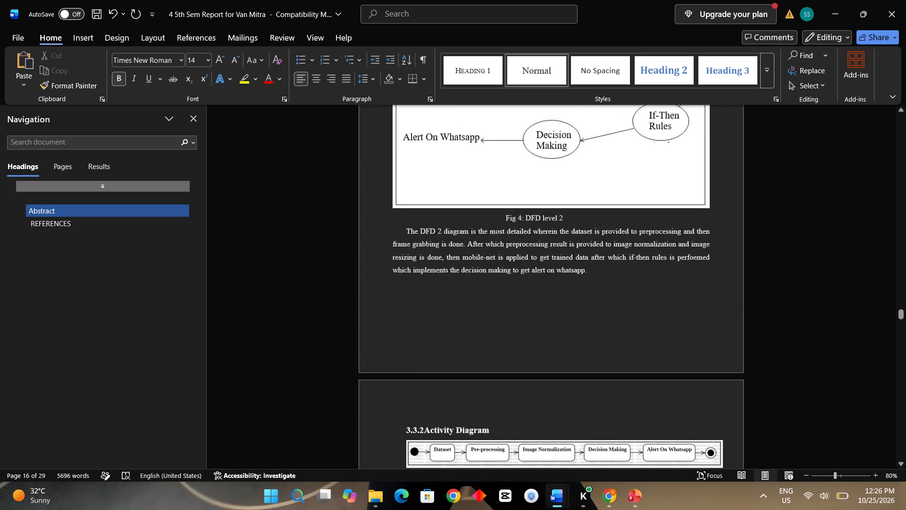
{"action": "scroll", "coordinate": [440, 405], "scroll_direction": "down", "scroll_amount": 1}
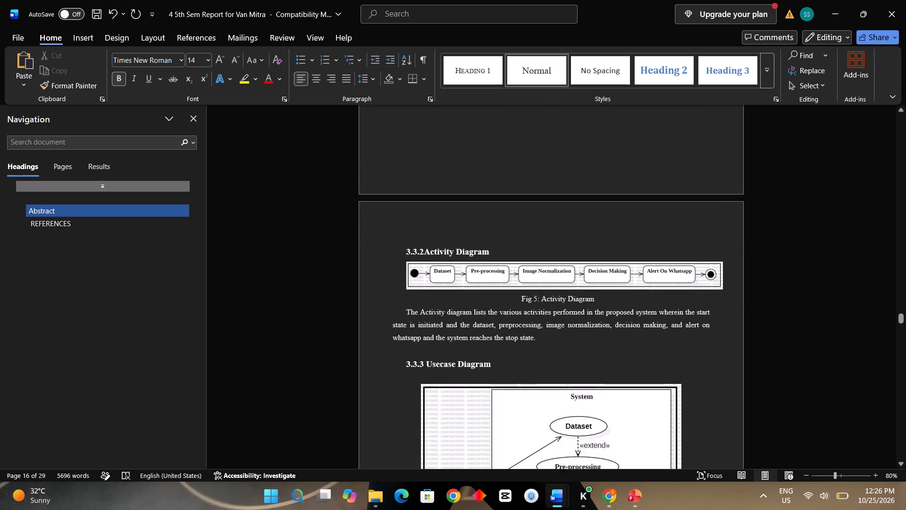
{"action": "scroll", "coordinate": [440, 405], "scroll_direction": "down", "scroll_amount": 7}
{"action": "scroll", "coordinate": [440, 405], "scroll_direction": "up", "scroll_amount": 1}
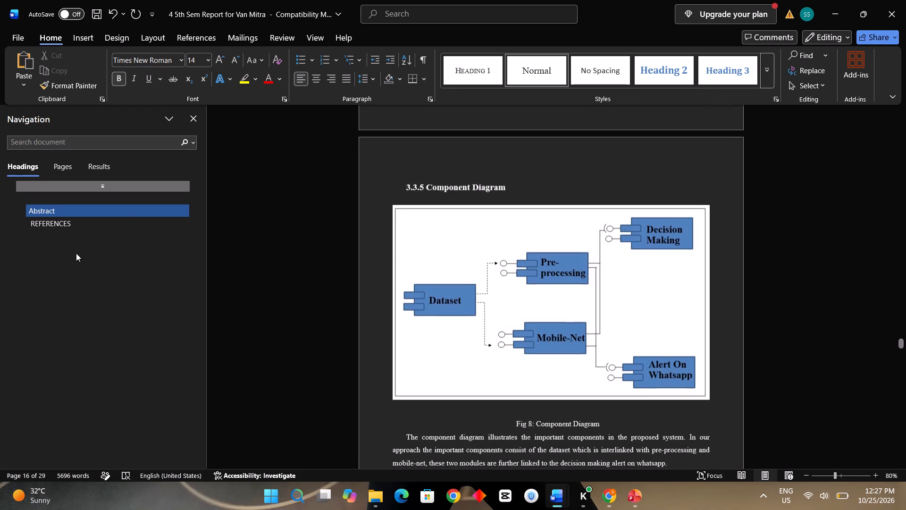
Show the page thumbnails and check the layout of the pages from the Component Diagram through the 3.4 Action Plan.
{"action": "left_click", "coordinate": [62, 165]}
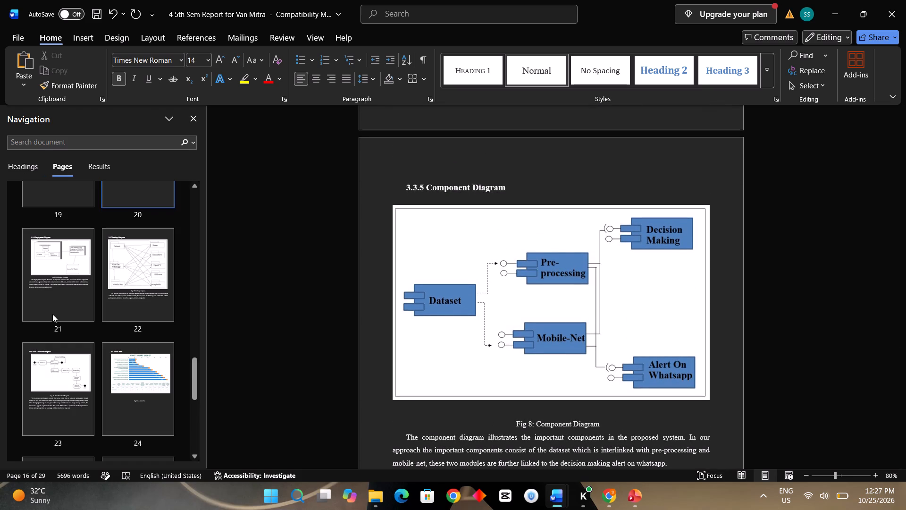
{"action": "scroll", "coordinate": [52, 314], "scroll_direction": "down", "scroll_amount": 5}
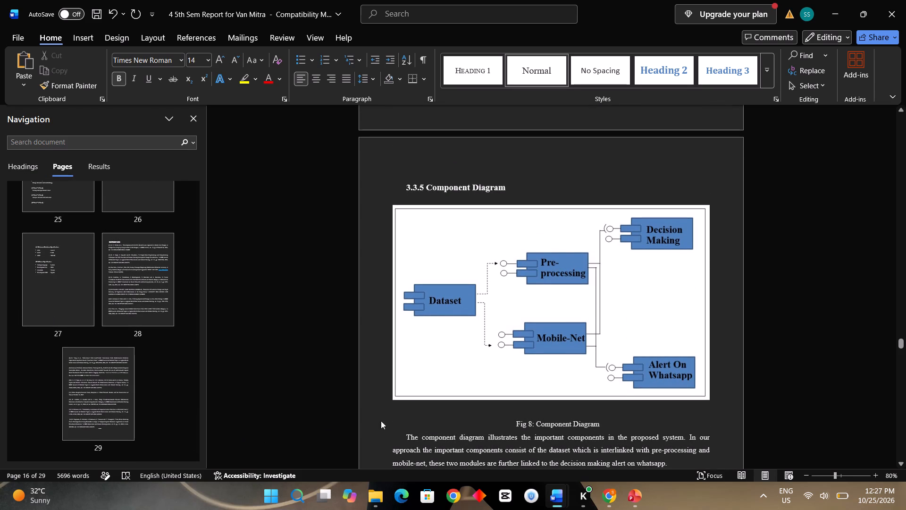
{"action": "scroll", "coordinate": [451, 423], "scroll_direction": "down", "scroll_amount": 3}
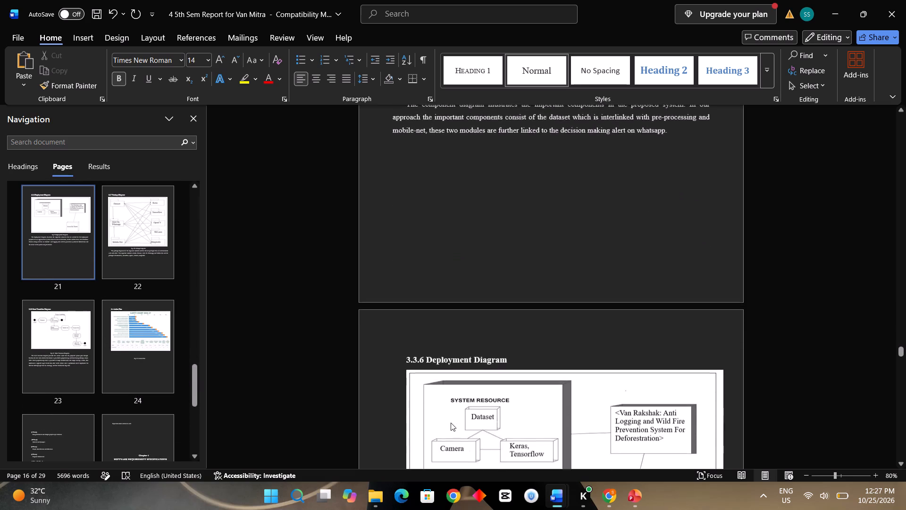
{"action": "scroll", "coordinate": [451, 423], "scroll_direction": "down", "scroll_amount": 2}
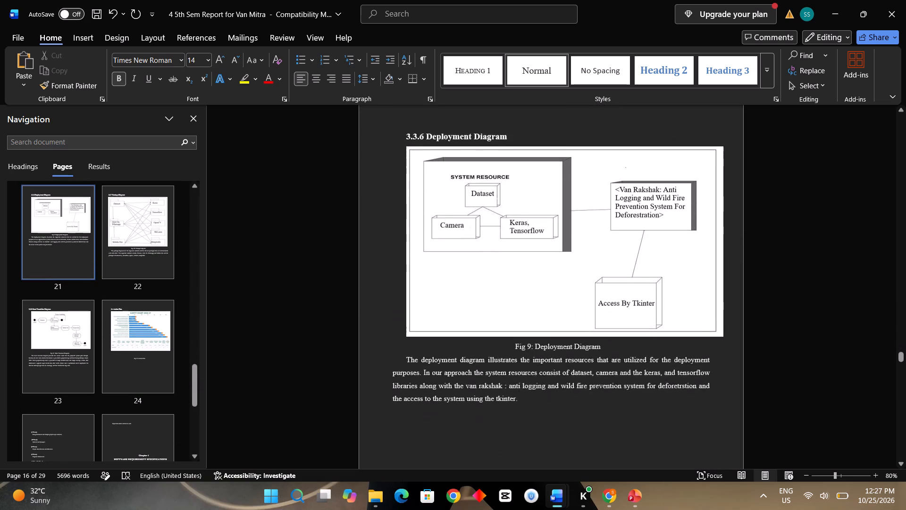
{"action": "scroll", "coordinate": [451, 423], "scroll_direction": "down", "scroll_amount": 4}
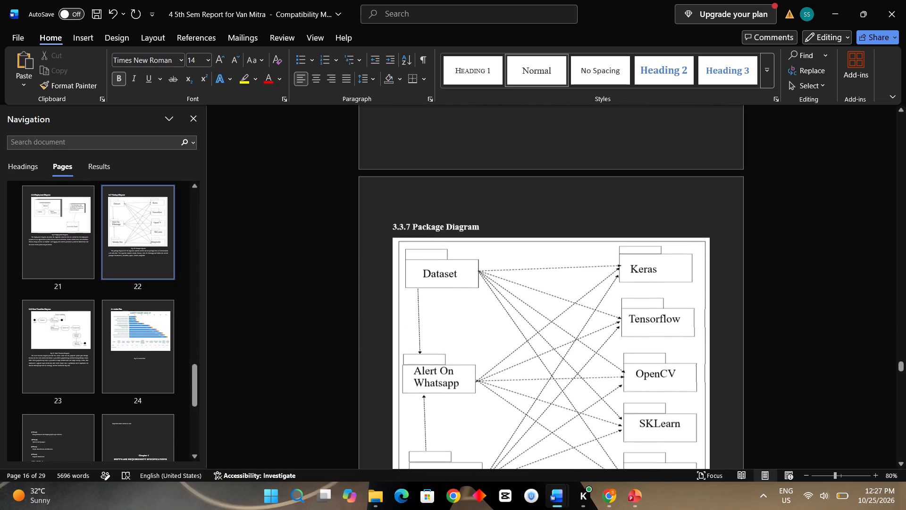
{"action": "scroll", "coordinate": [451, 423], "scroll_direction": "down", "scroll_amount": 3}
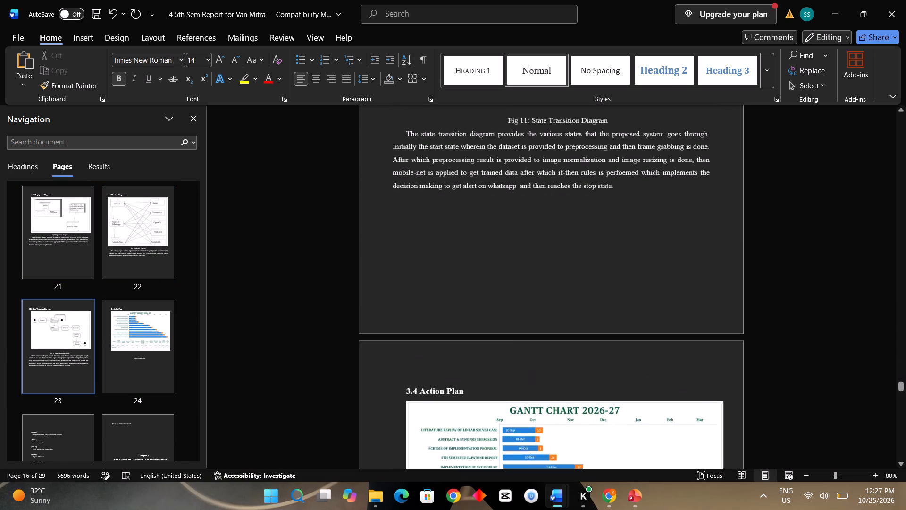
{"action": "scroll", "coordinate": [451, 423], "scroll_direction": "down", "scroll_amount": 4}
{"action": "scroll", "coordinate": [451, 423], "scroll_direction": "up", "scroll_amount": 2}
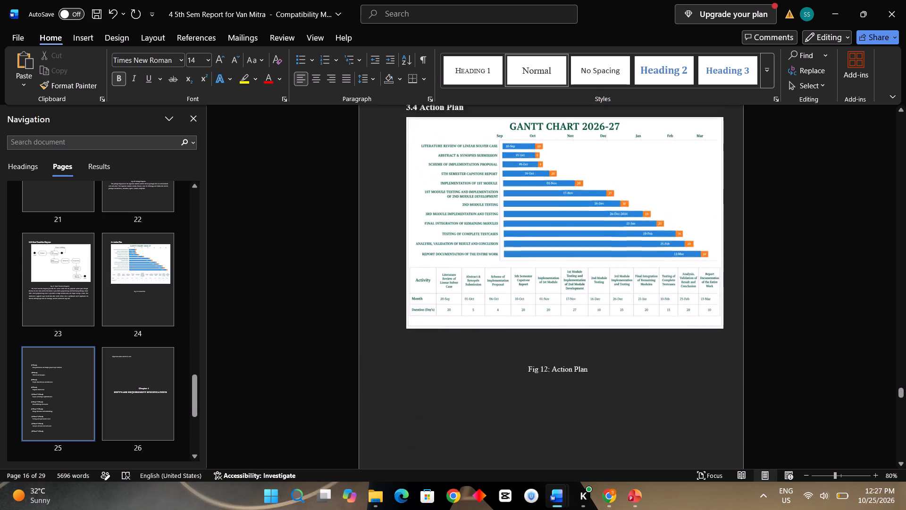
Examine the week-by-week schedule and the opening pages of Chapter 4 for blank space and page breaks.
{"action": "scroll", "coordinate": [451, 423], "scroll_direction": "down", "scroll_amount": 1}
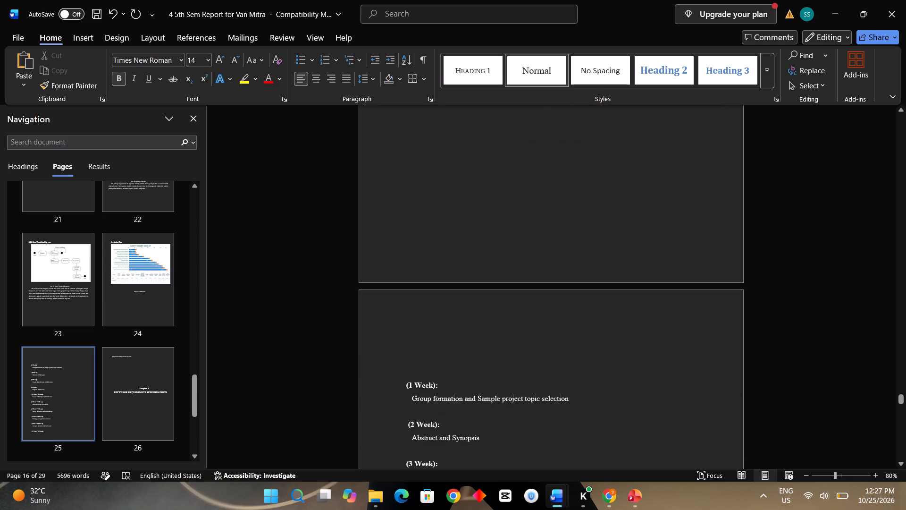
{"action": "scroll", "coordinate": [451, 423], "scroll_direction": "down", "scroll_amount": 2}
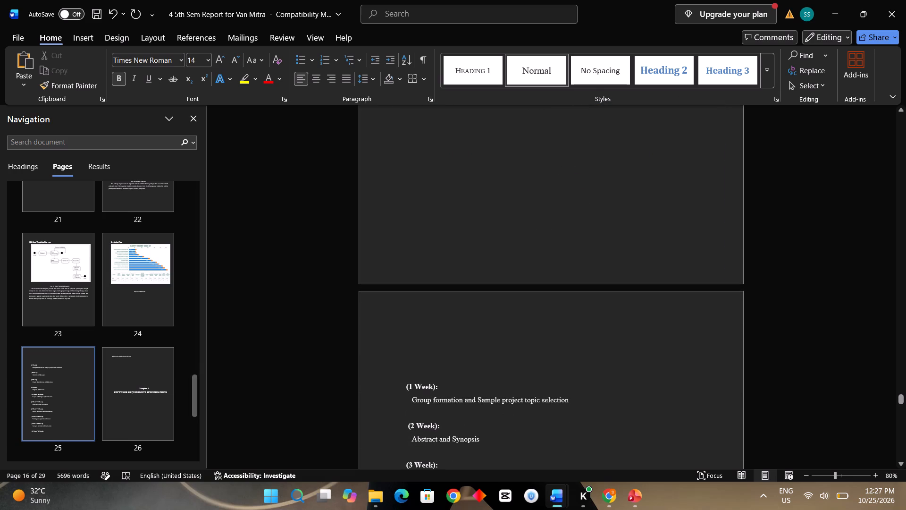
{"action": "scroll", "coordinate": [393, 368], "scroll_direction": "down", "scroll_amount": 1}
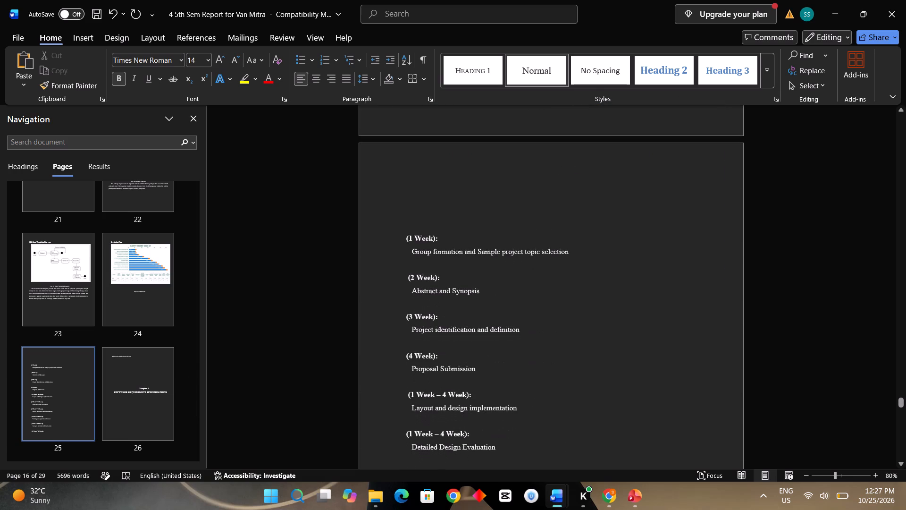
{"action": "scroll", "coordinate": [393, 368], "scroll_direction": "down", "scroll_amount": 3}
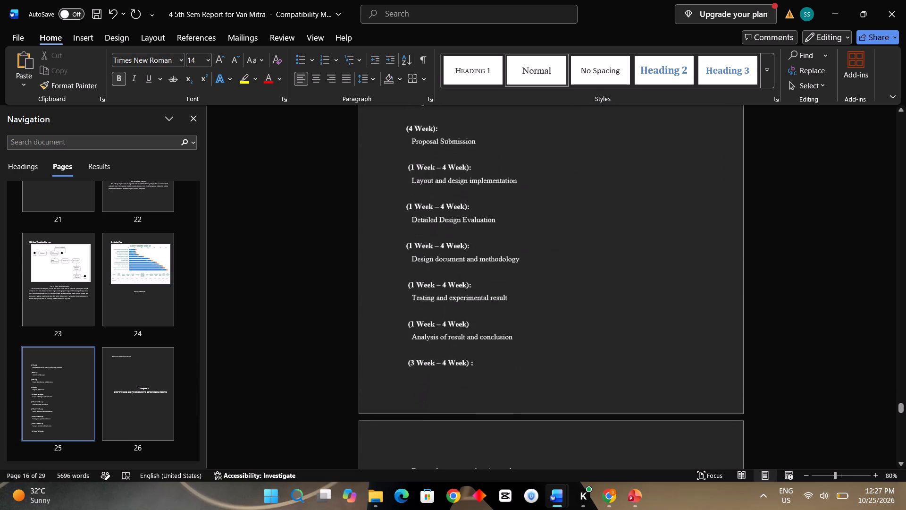
{"action": "scroll", "coordinate": [393, 368], "scroll_direction": "down", "scroll_amount": 5}
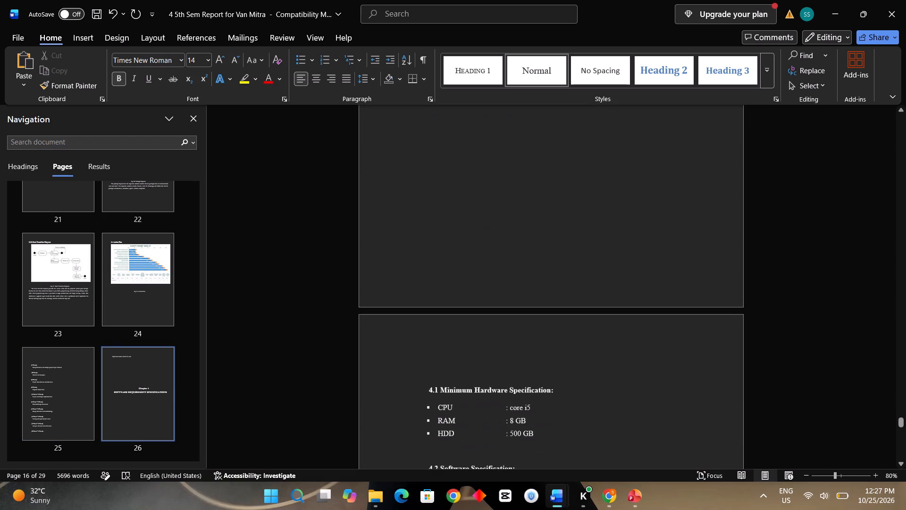
{"action": "scroll", "coordinate": [393, 368], "scroll_direction": "up", "scroll_amount": 4}
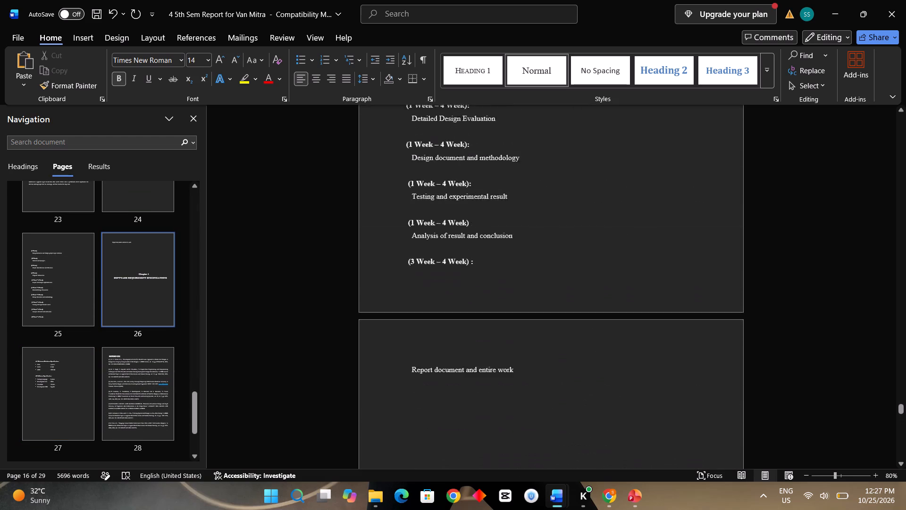
{"action": "scroll", "coordinate": [393, 368], "scroll_direction": "up", "scroll_amount": 2}
{"action": "scroll", "coordinate": [393, 368], "scroll_direction": "down", "scroll_amount": 3}
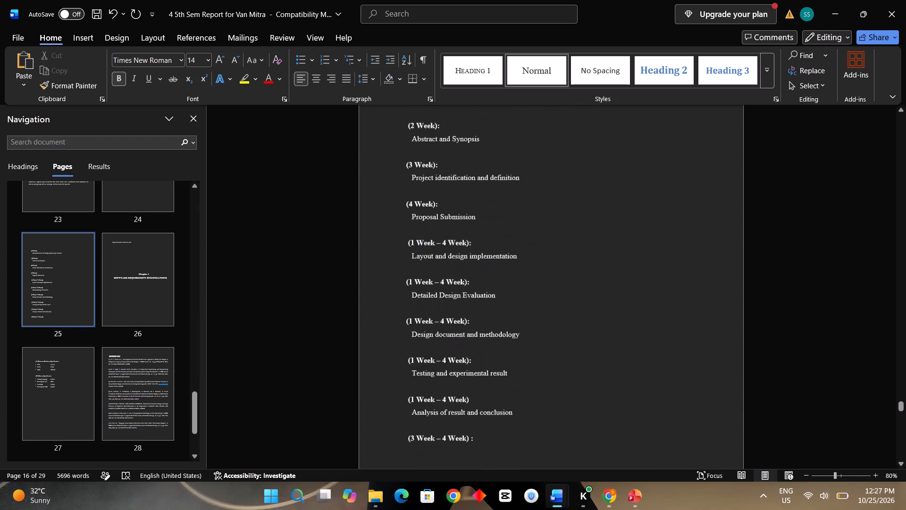
{"action": "scroll", "coordinate": [393, 368], "scroll_direction": "up", "scroll_amount": 1}
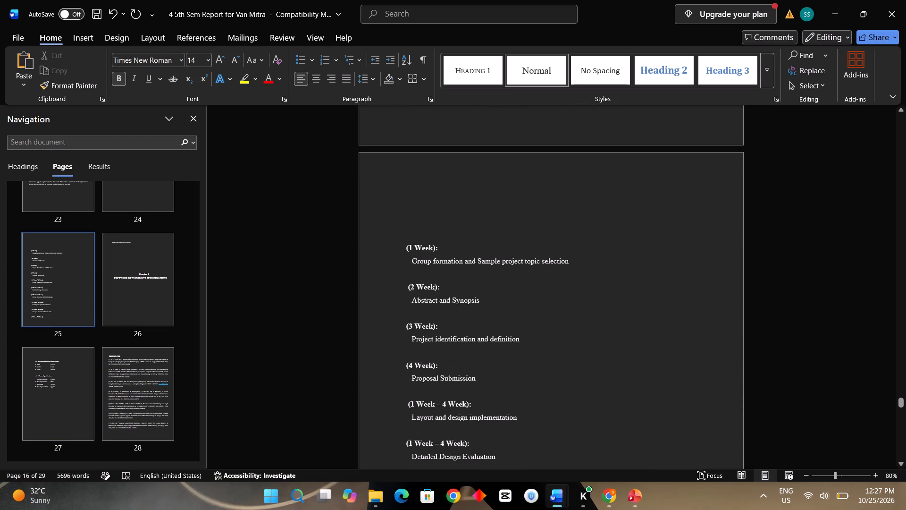
Delete the extra blank space above the first (1 Week) entry so the weekly schedule moves up its page.
{"action": "left_click", "coordinate": [397, 250]}
{"action": "key", "text": "BackSpace"}
{"action": "key", "text": "BackSpace"}
{"action": "key", "text": "BackSpace"}
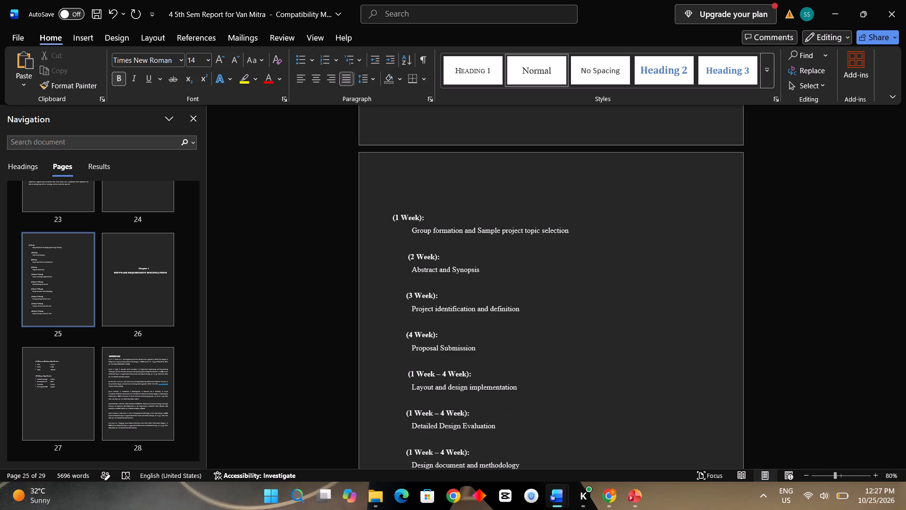
Indent the first (1 Week) label with spaces until it lines up with the (2 Week) label below it.
{"action": "scroll", "coordinate": [397, 250], "scroll_direction": "down", "scroll_amount": 4}
{"action": "scroll", "coordinate": [397, 250], "scroll_direction": "up", "scroll_amount": 1}
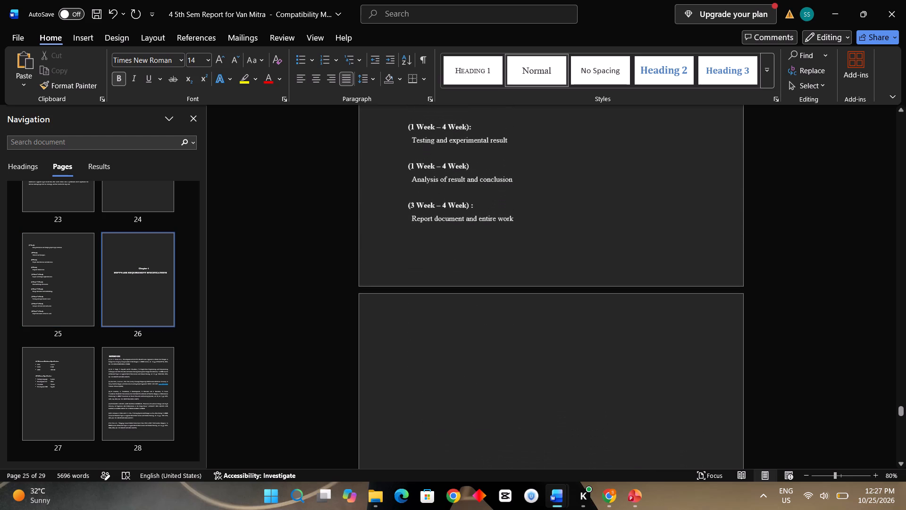
{"action": "scroll", "coordinate": [397, 250], "scroll_direction": "up", "scroll_amount": 2}
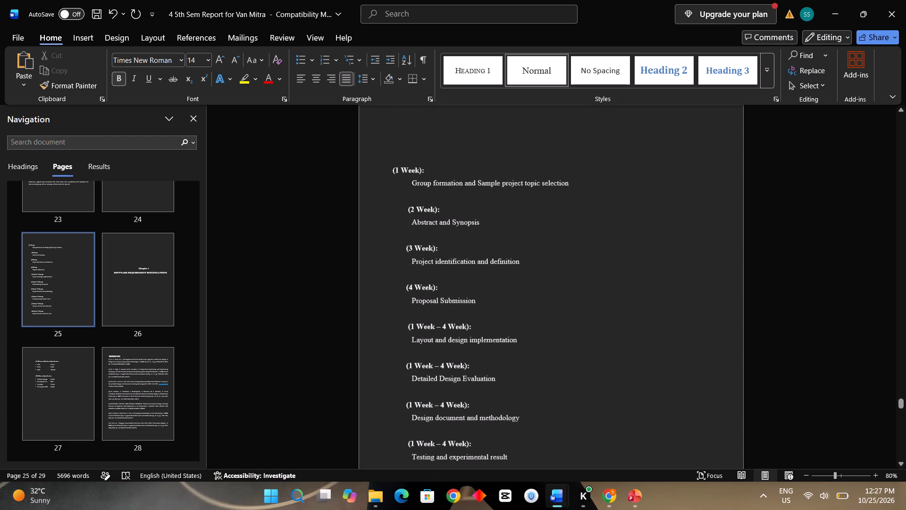
{"action": "scroll", "coordinate": [397, 250], "scroll_direction": "up", "scroll_amount": 1}
{"action": "key", "text": "space"}
{"action": "key", "text": "space"}
{"action": "key", "text": "space"}
{"action": "key", "text": "space"}
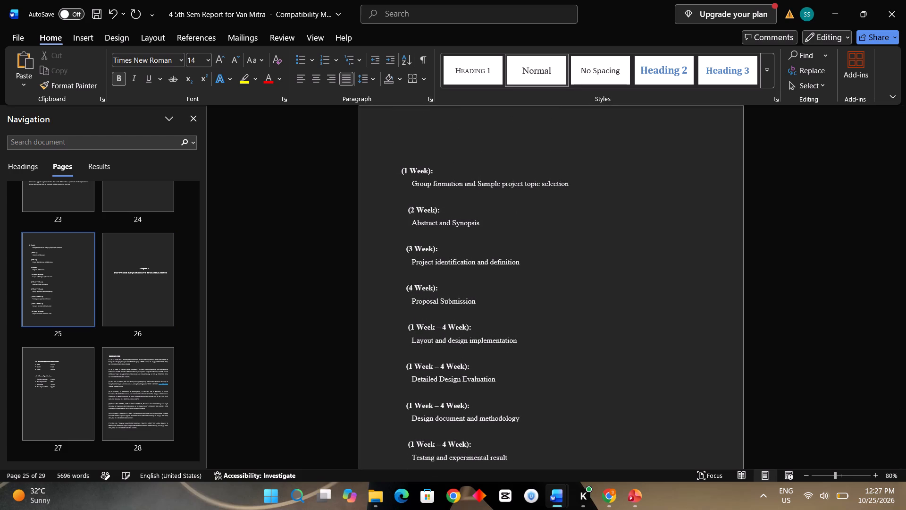
{"action": "key", "text": "space"}
{"action": "key", "text": "space"}
{"action": "key", "text": "space"}
Delete the blank lines above the Chapter 4 title so it moves up to the head of its page.
{"action": "scroll", "coordinate": [463, 334], "scroll_direction": "down", "scroll_amount": 3}
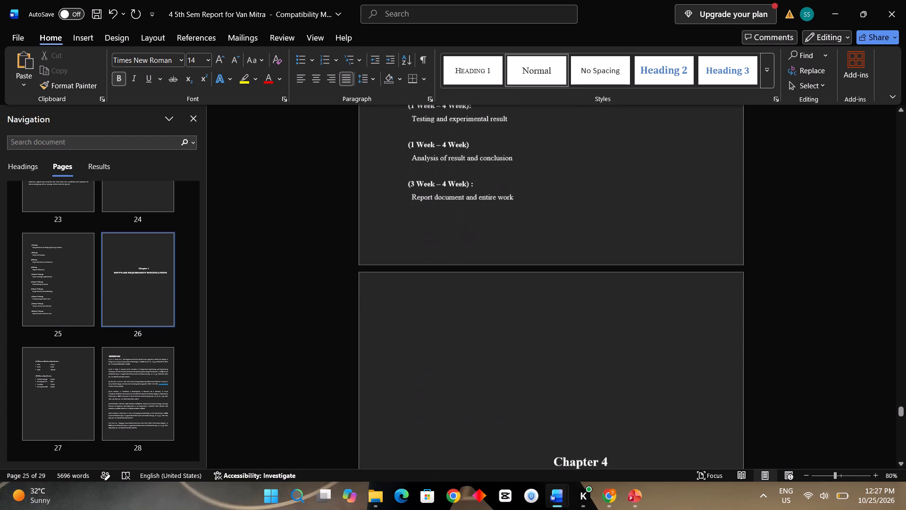
{"action": "scroll", "coordinate": [463, 334], "scroll_direction": "down", "scroll_amount": 1}
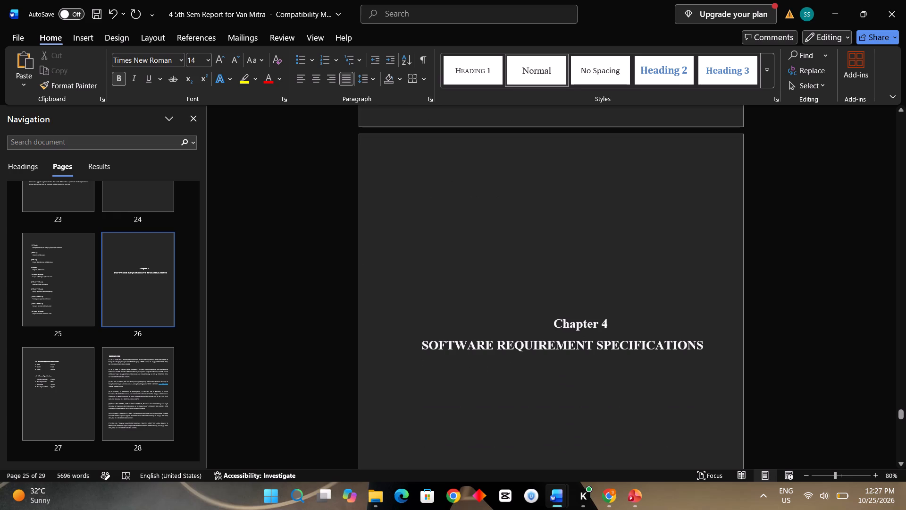
{"action": "left_click", "coordinate": [512, 336]}
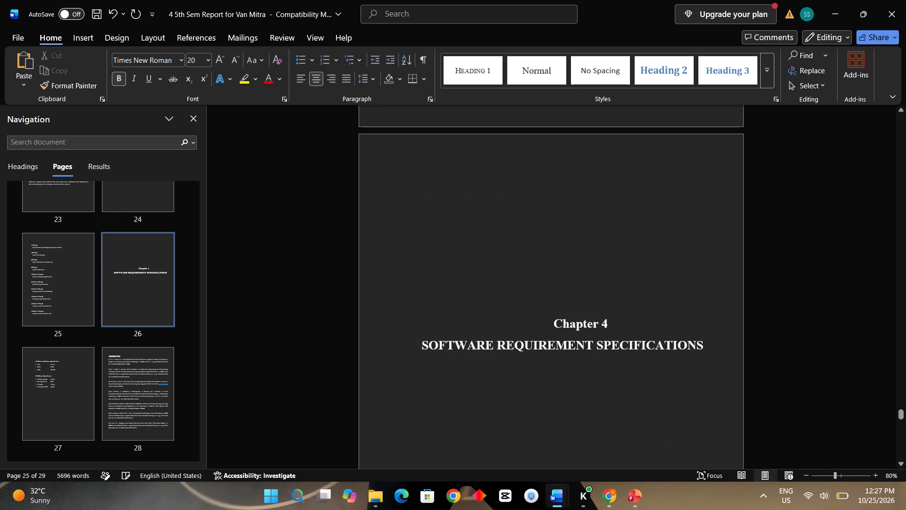
{"action": "left_click", "coordinate": [546, 298]}
{"action": "key", "text": "BackSpace"}
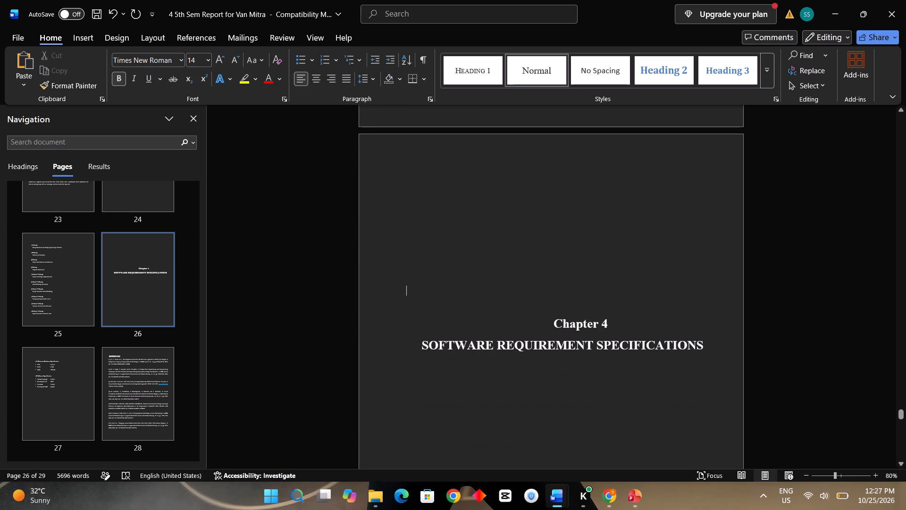
{"action": "key", "text": "BackSpace"}
{"action": "key", "text": "BackSpace"}
{"action": "key", "text": "BackSpace"}
{"action": "key", "text": "BackSpace"}
{"action": "key", "text": "BackSpace"}
{"action": "key", "text": "BackSpace"}
{"action": "key", "text": "BackSpace"}
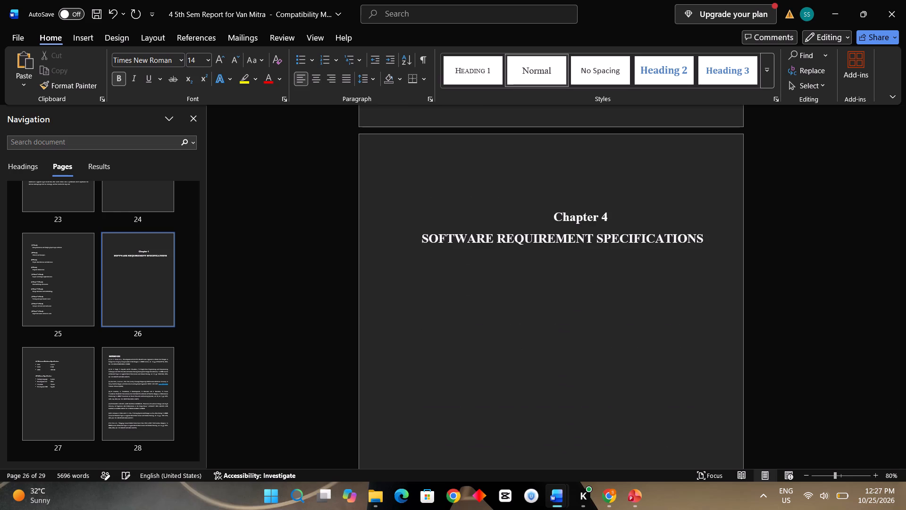
{"action": "key", "text": "BackSpace"}
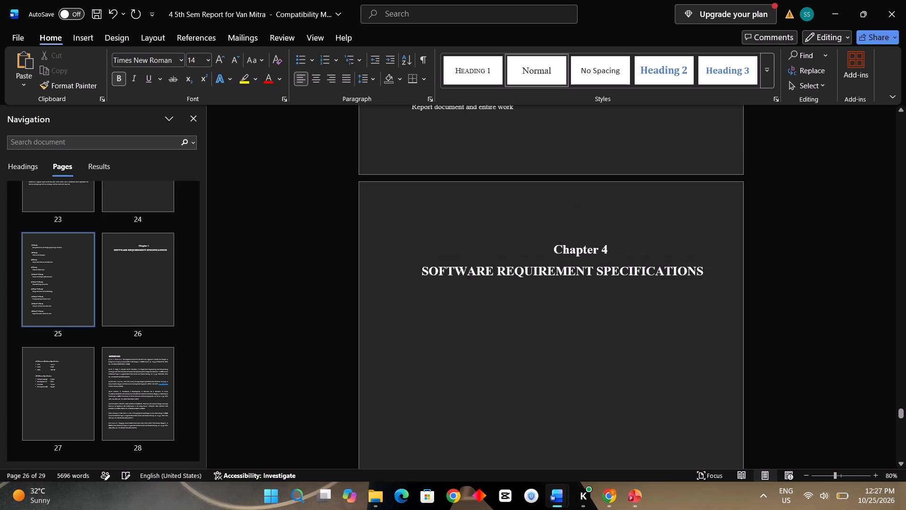
Remove the indentation before "Chapter 4" and re-space it so it sits centred above SOFTWARE REQUIREMENT SPECIFICATIONS.
{"action": "left_click", "coordinate": [555, 247]}
{"action": "key", "text": "BackSpace"}
{"action": "key", "text": "BackSpace"}
{"action": "key", "text": "BackSpace"}
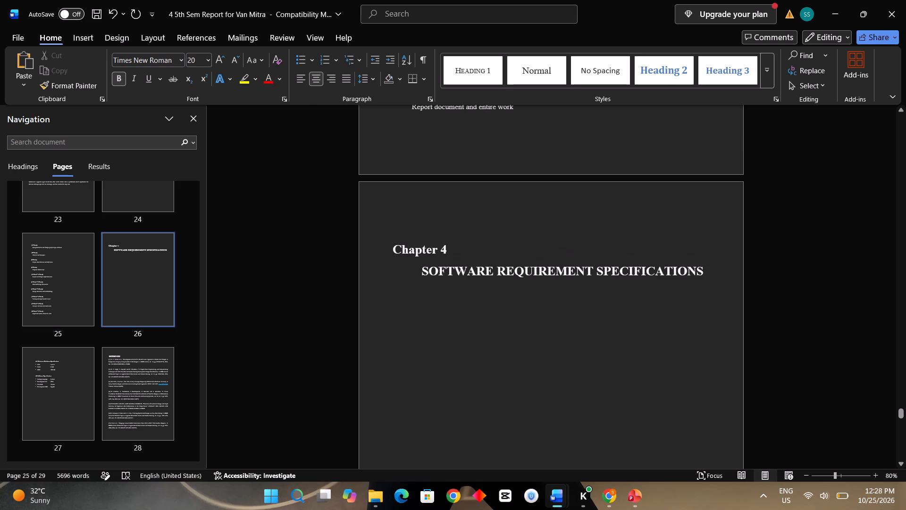
{"action": "key", "text": "space"}
{"action": "key", "text": "space"}
{"action": "key", "text": "space"}
{"action": "key", "text": "space"}
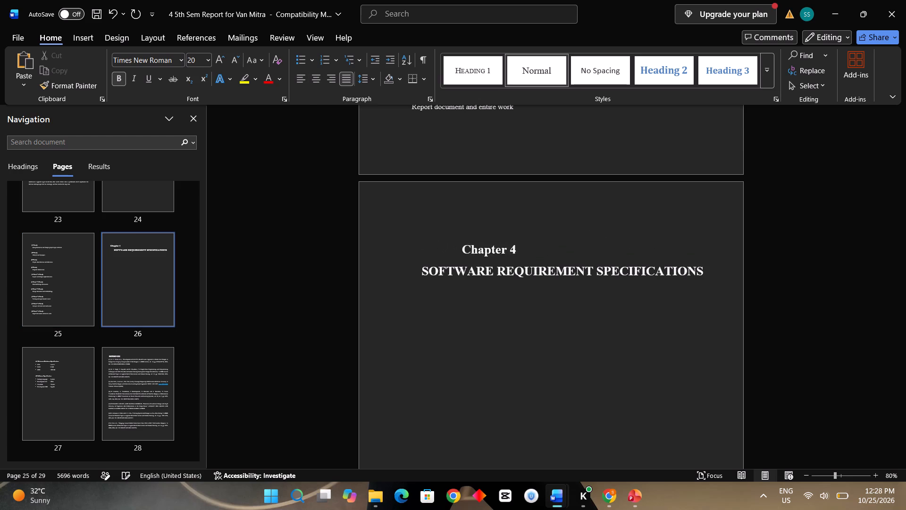
{"action": "key", "text": "space"}
{"action": "key", "text": "space"}
{"action": "key", "text": "space"}
{"action": "key", "text": "space"}
{"action": "key", "text": "space"}
{"action": "key", "text": "space"}
{"action": "key", "text": "space"}
{"action": "key", "text": "space"}
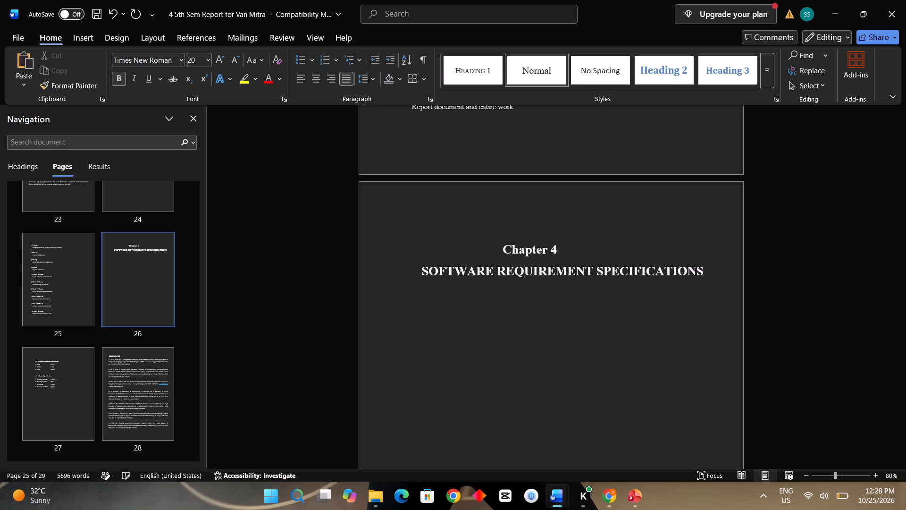
{"action": "key", "text": "space"}
{"action": "key", "text": "space"}
{"action": "key", "text": "space"}
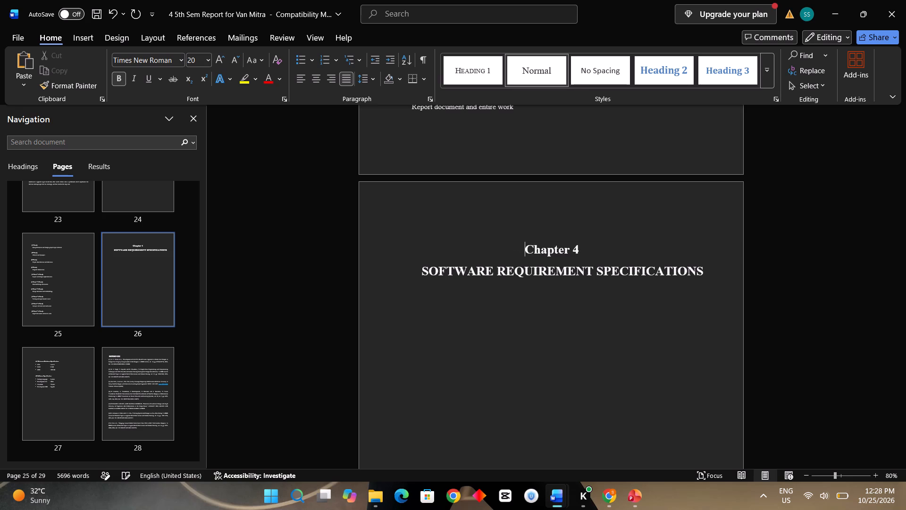
{"action": "key", "text": "space"}
{"action": "key", "text": "space"}
Remove the indent from the blank line above the Chapter 4 title.
{"action": "left_click", "coordinate": [475, 242]}
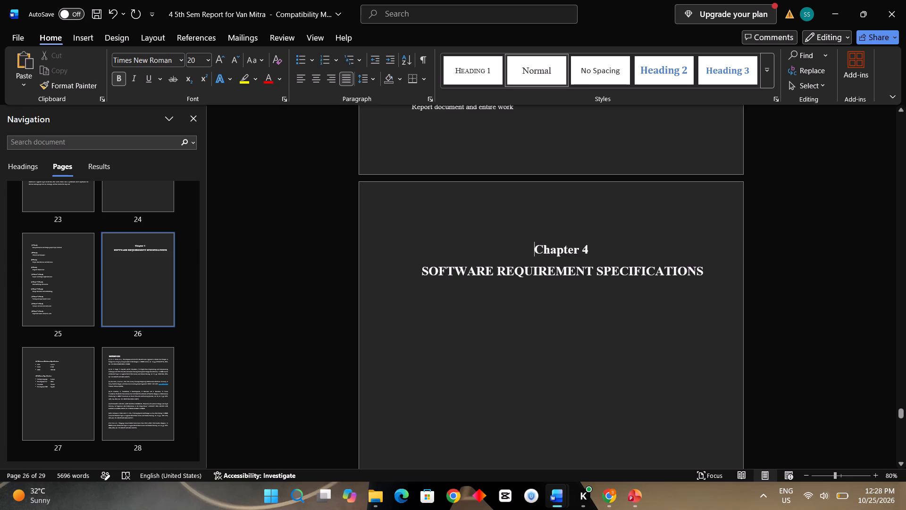
{"action": "left_click", "coordinate": [540, 236]}
{"action": "key", "text": "BackSpace"}
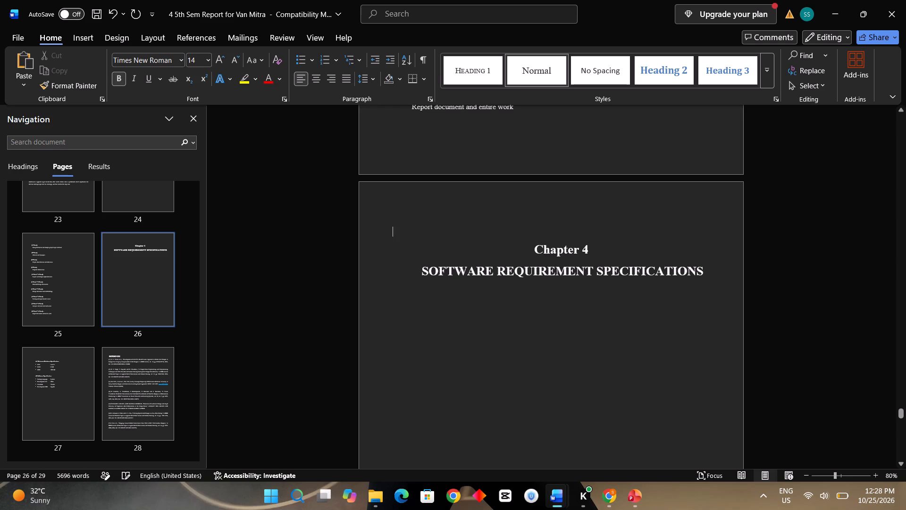
Delete the indent and blank lines before heading 4.1 Minimum Hardware Specification so it moves up its page.
{"action": "scroll", "coordinate": [478, 304], "scroll_direction": "down", "scroll_amount": 1}
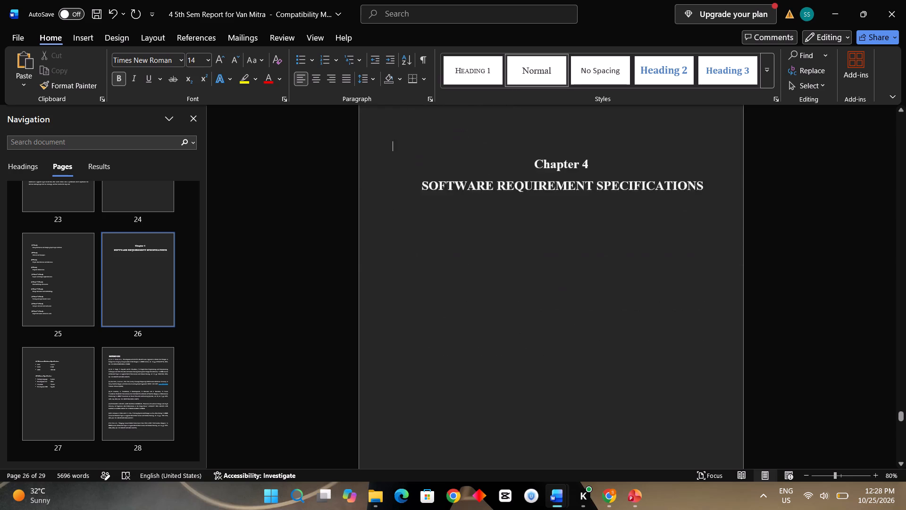
{"action": "scroll", "coordinate": [478, 304], "scroll_direction": "down", "scroll_amount": 1}
{"action": "scroll", "coordinate": [478, 304], "scroll_direction": "up", "scroll_amount": 1}
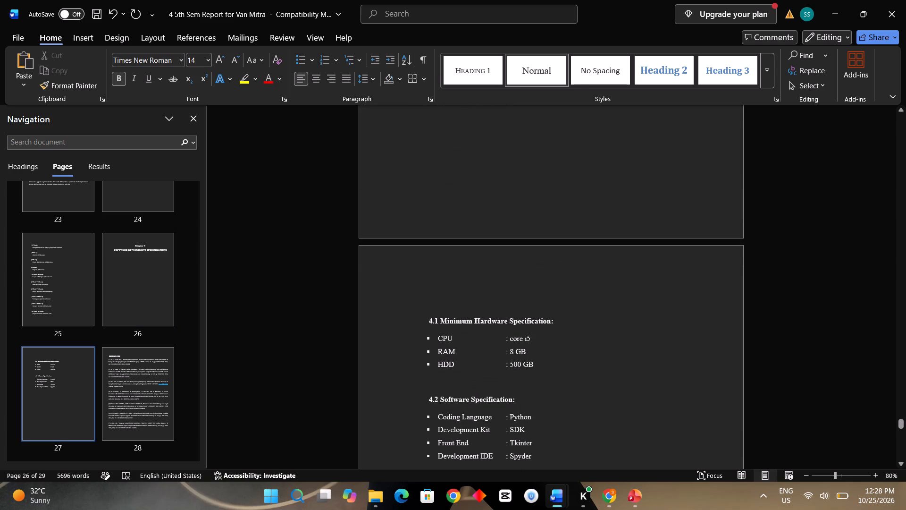
{"action": "left_click", "coordinate": [425, 318]}
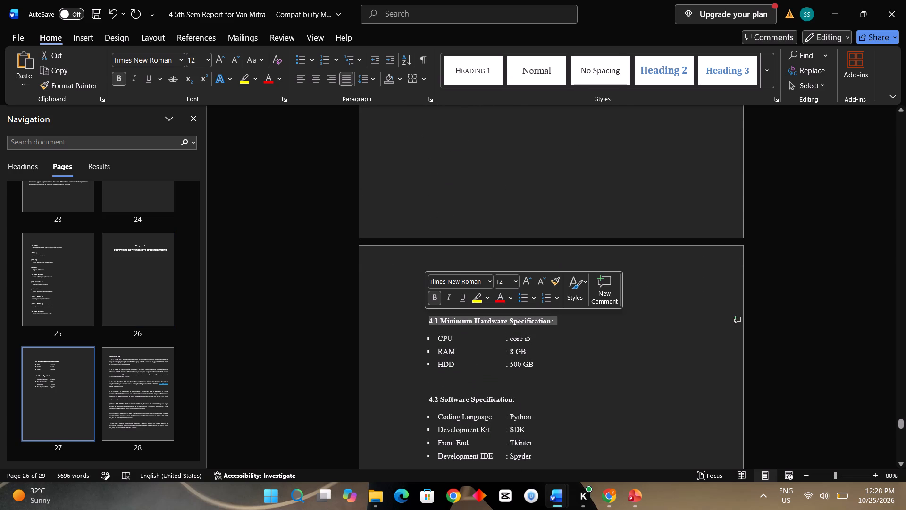
{"action": "left_click", "coordinate": [586, 362]}
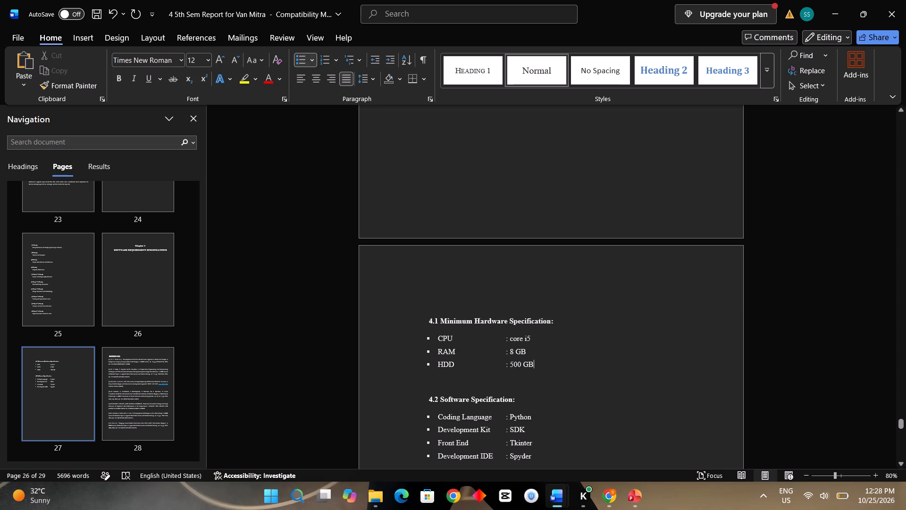
{"action": "left_click", "coordinate": [428, 321]}
{"action": "key", "text": "BackSpace"}
{"action": "key", "text": "BackSpace"}
{"action": "key", "text": "BackSpace"}
{"action": "key", "text": "BackSpace"}
{"action": "key", "text": "BackSpace"}
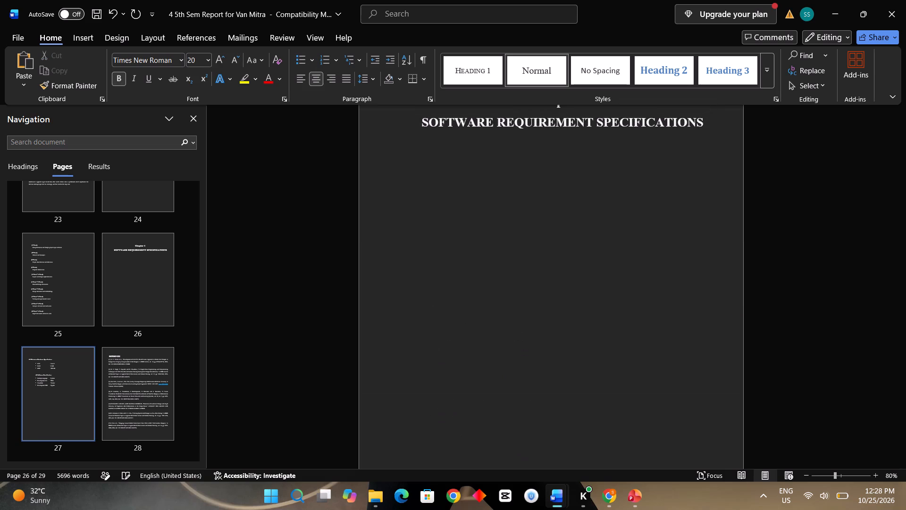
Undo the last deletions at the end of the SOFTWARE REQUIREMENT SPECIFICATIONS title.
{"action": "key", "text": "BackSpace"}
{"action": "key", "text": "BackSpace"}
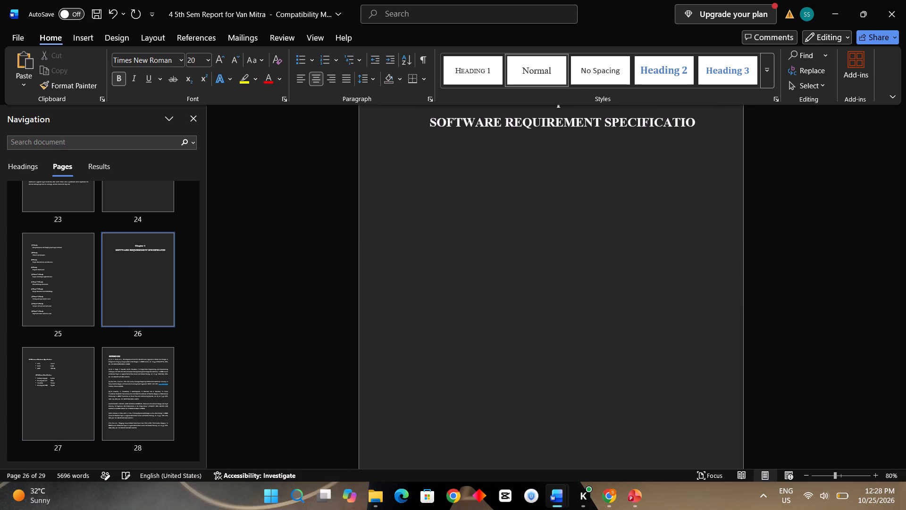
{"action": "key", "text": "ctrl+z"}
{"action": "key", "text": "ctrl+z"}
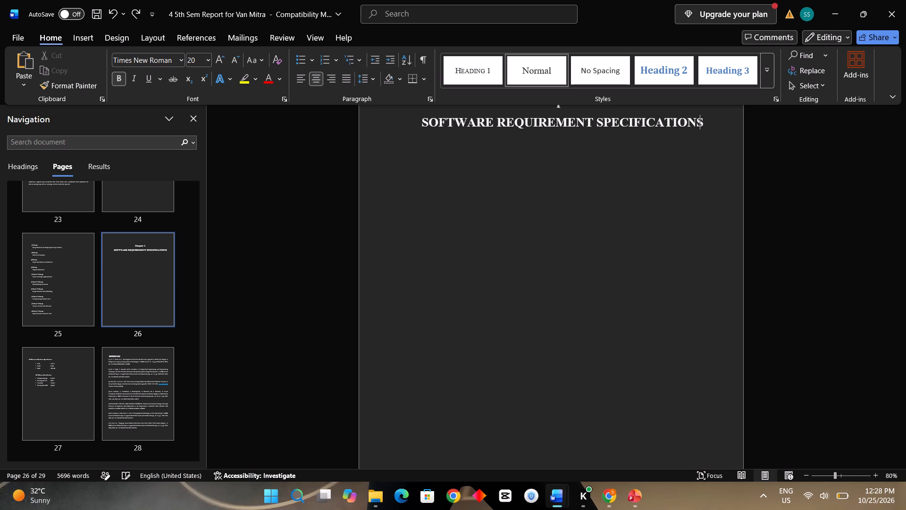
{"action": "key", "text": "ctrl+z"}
Try to pull heading 4.1 Minimum Hardware Specification up under the Chapter 4 title by deleting back from its start.
{"action": "scroll", "coordinate": [496, 378], "scroll_direction": "down", "scroll_amount": 3}
{"action": "scroll", "coordinate": [494, 279], "scroll_direction": "up", "scroll_amount": 2}
{"action": "scroll", "coordinate": [494, 279], "scroll_direction": "down", "scroll_amount": 1}
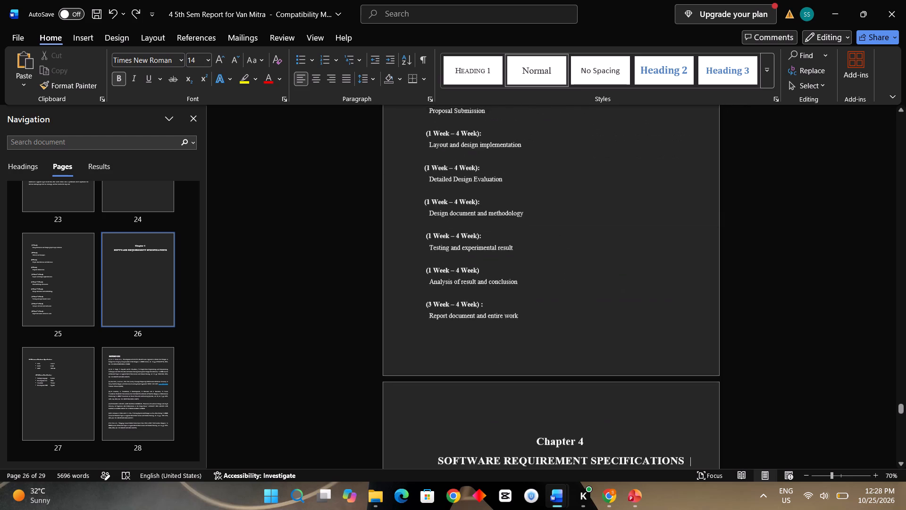
{"action": "scroll", "coordinate": [494, 279], "scroll_direction": "down", "scroll_amount": 1}
{"action": "scroll", "coordinate": [494, 279], "scroll_direction": "up", "scroll_amount": 4}
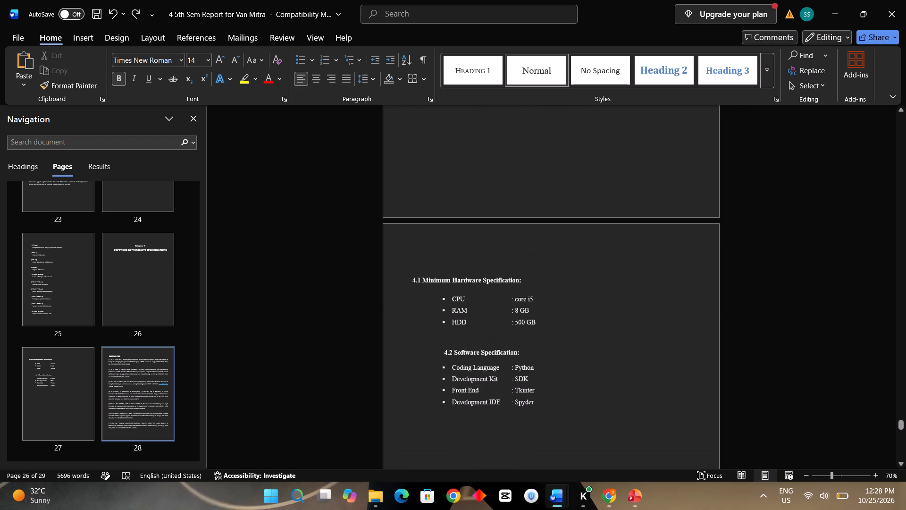
{"action": "left_click", "coordinate": [414, 281]}
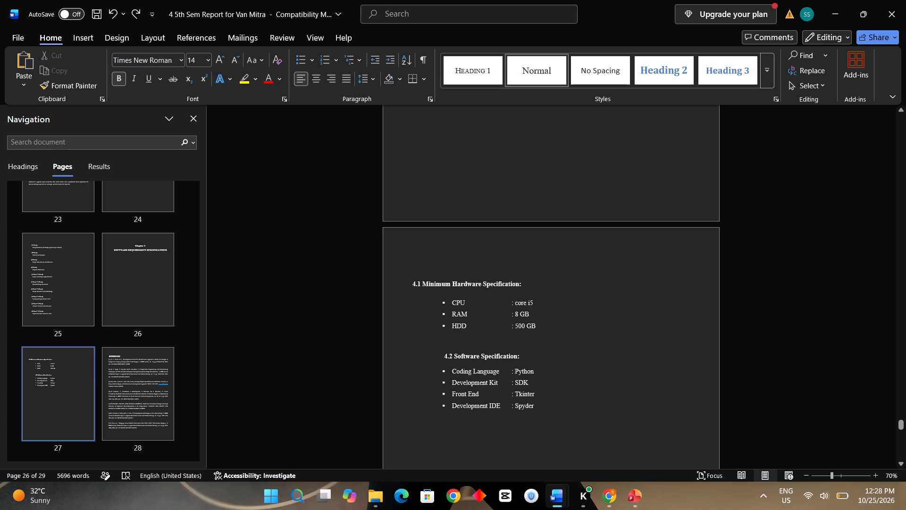
{"action": "left_click", "coordinate": [411, 281]}
{"action": "key", "text": "BackSpace"}
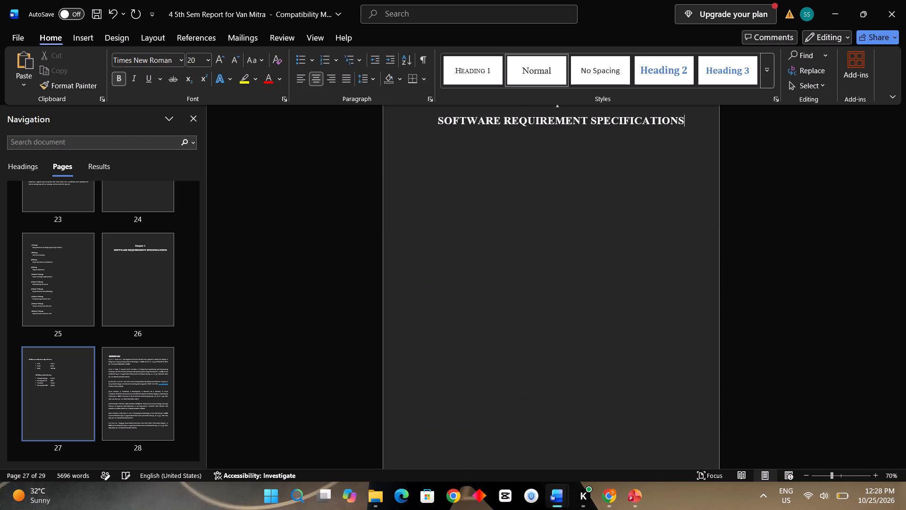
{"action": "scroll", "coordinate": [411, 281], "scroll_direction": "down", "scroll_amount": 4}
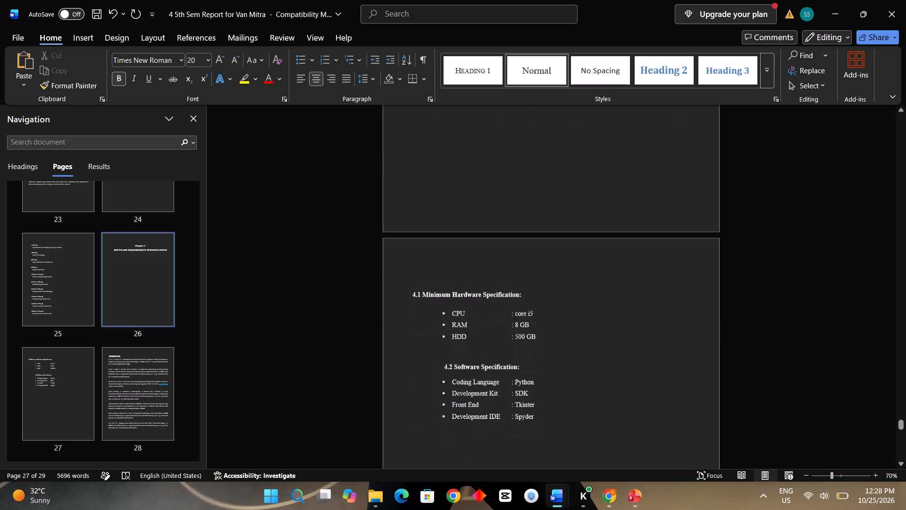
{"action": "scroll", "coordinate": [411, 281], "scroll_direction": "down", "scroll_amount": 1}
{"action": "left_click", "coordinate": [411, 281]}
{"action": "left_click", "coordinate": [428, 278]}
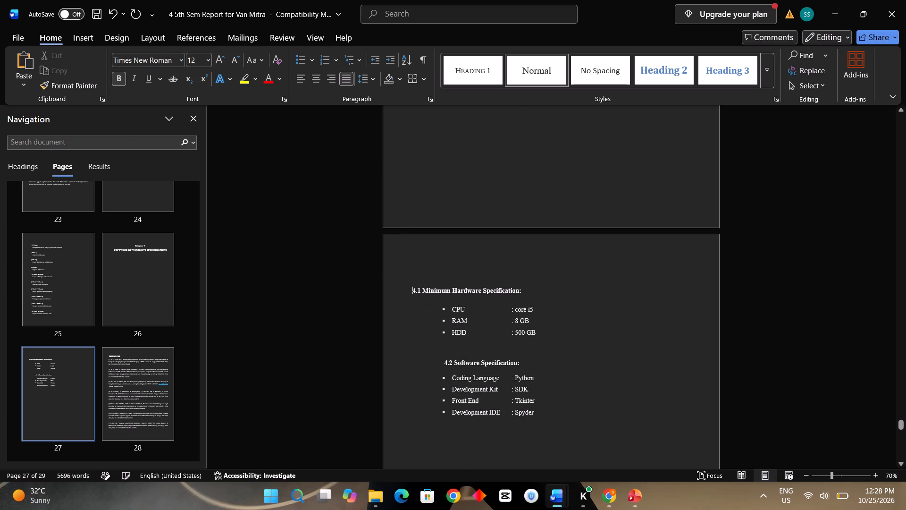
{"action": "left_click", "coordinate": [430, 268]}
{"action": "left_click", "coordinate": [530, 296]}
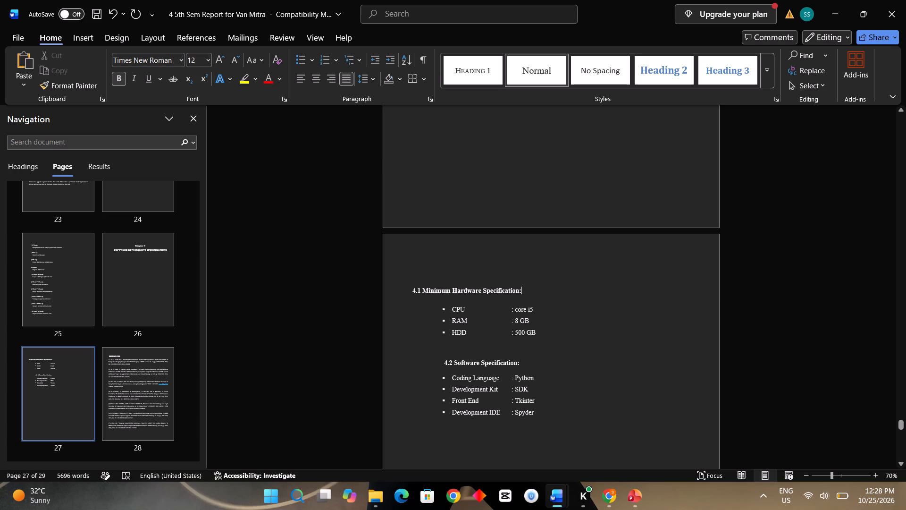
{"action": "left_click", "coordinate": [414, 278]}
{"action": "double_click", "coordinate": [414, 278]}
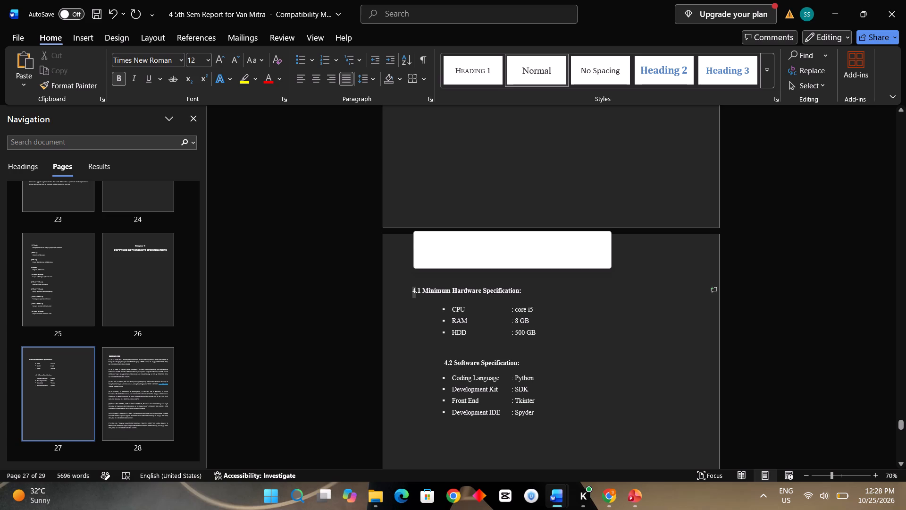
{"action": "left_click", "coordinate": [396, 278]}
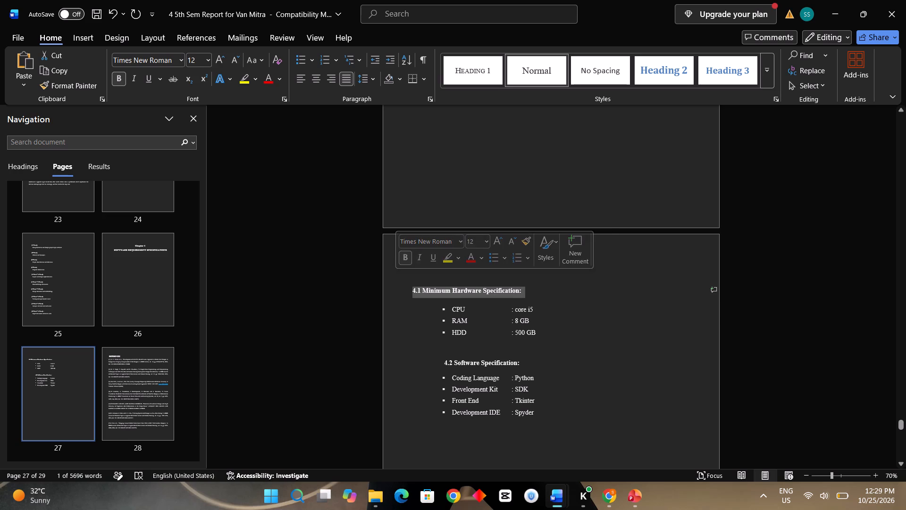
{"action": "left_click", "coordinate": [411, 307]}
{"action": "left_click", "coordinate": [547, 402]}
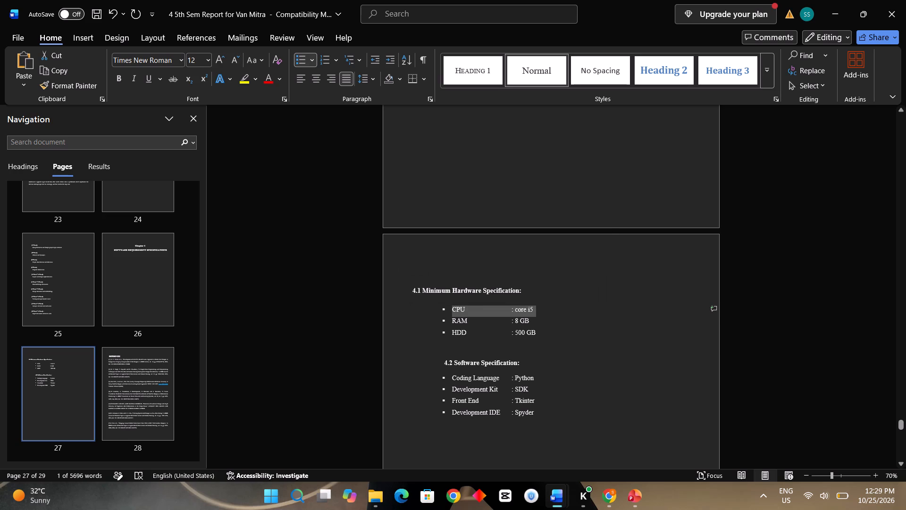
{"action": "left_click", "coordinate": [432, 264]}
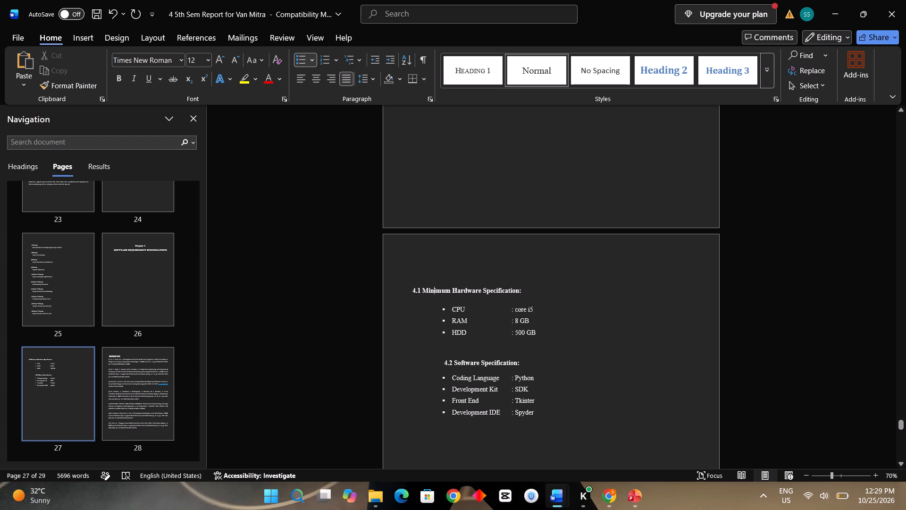
Review the Chapter 4 title page and its neighbouring pages, comparing the placement of headings 4.1 and 4.2.
{"action": "scroll", "coordinate": [415, 291], "scroll_direction": "up", "scroll_amount": 1}
{"action": "scroll", "coordinate": [415, 291], "scroll_direction": "down", "scroll_amount": 1, "text": "ctrl"}
{"action": "scroll", "coordinate": [415, 291], "scroll_direction": "up", "scroll_amount": 1, "text": "ctrl"}
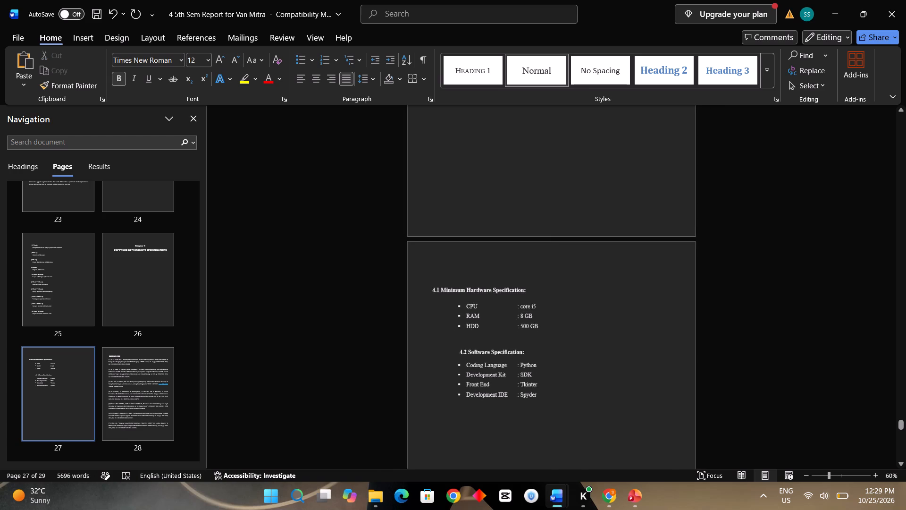
{"action": "scroll", "coordinate": [415, 291], "scroll_direction": "up", "scroll_amount": 2}
{"action": "scroll", "coordinate": [415, 291], "scroll_direction": "down", "scroll_amount": 1}
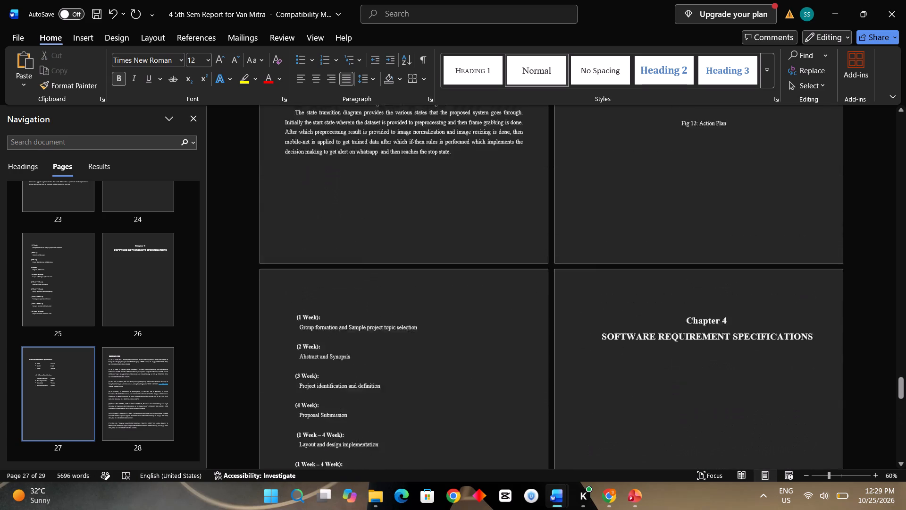
{"action": "scroll", "coordinate": [415, 291], "scroll_direction": "down", "scroll_amount": 1}
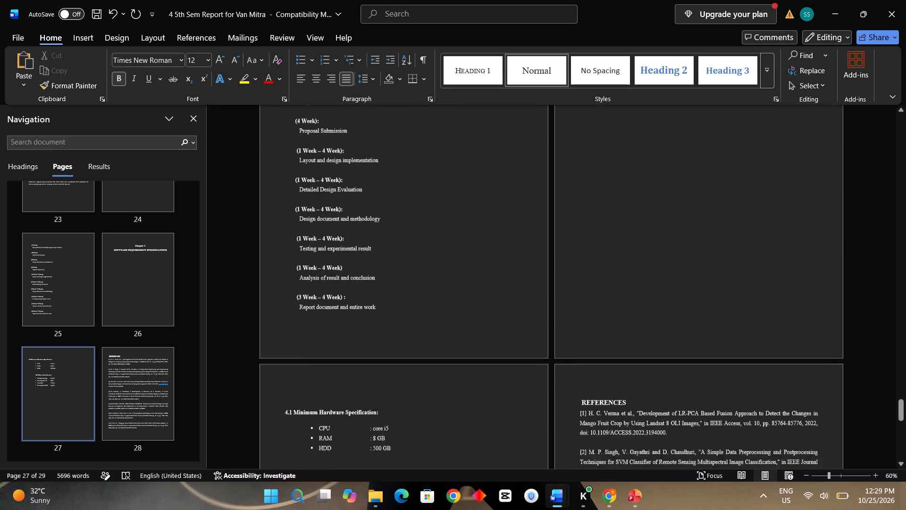
{"action": "scroll", "coordinate": [415, 291], "scroll_direction": "down", "scroll_amount": 1}
{"action": "scroll", "coordinate": [415, 291], "scroll_direction": "up", "scroll_amount": 2}
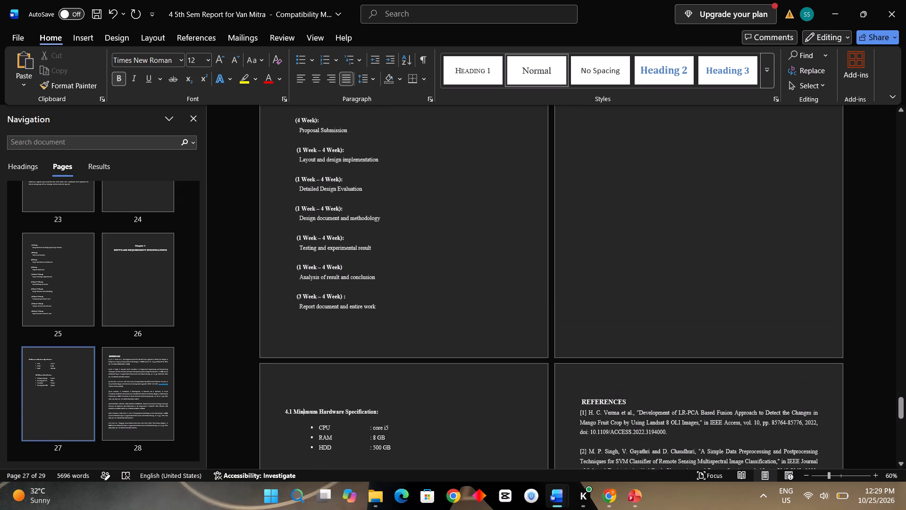
{"action": "scroll", "coordinate": [415, 291], "scroll_direction": "up", "scroll_amount": 1}
{"action": "scroll", "coordinate": [415, 291], "scroll_direction": "down", "scroll_amount": 1}
{"action": "scroll", "coordinate": [415, 291], "scroll_direction": "left", "scroll_amount": 1}
{"action": "scroll", "coordinate": [380, 307], "scroll_direction": "up", "scroll_amount": 1, "text": "ctrl"}
{"action": "scroll", "coordinate": [380, 307], "scroll_direction": "down", "scroll_amount": 2, "text": "ctrl"}
{"action": "scroll", "coordinate": [380, 307], "scroll_direction": "up", "scroll_amount": 1, "text": "ctrl"}
{"action": "scroll", "coordinate": [380, 307], "scroll_direction": "up", "scroll_amount": 2}
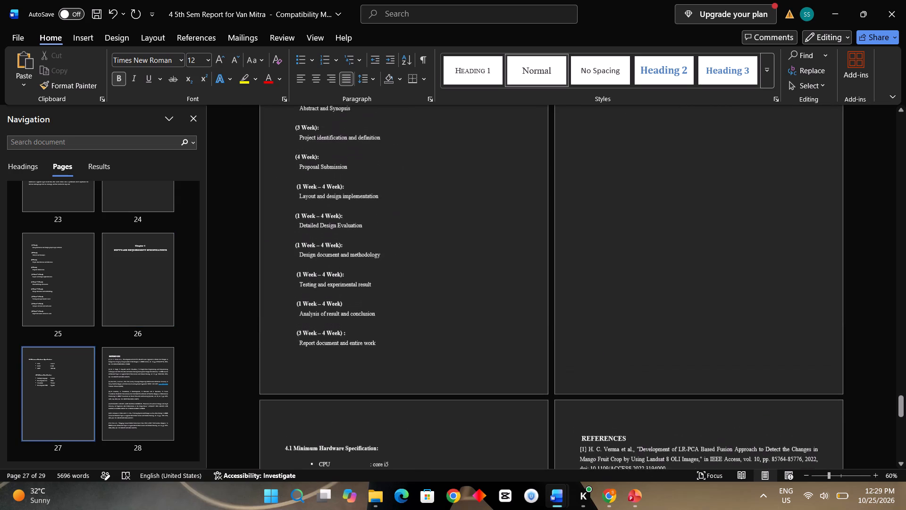
{"action": "scroll", "coordinate": [380, 307], "scroll_direction": "up", "scroll_amount": 3}
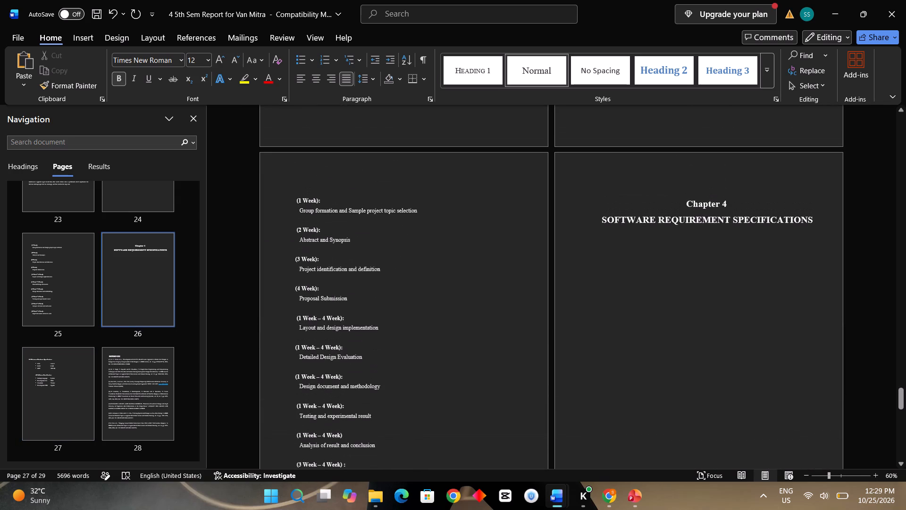
{"action": "scroll", "coordinate": [380, 307], "scroll_direction": "down", "scroll_amount": 3}
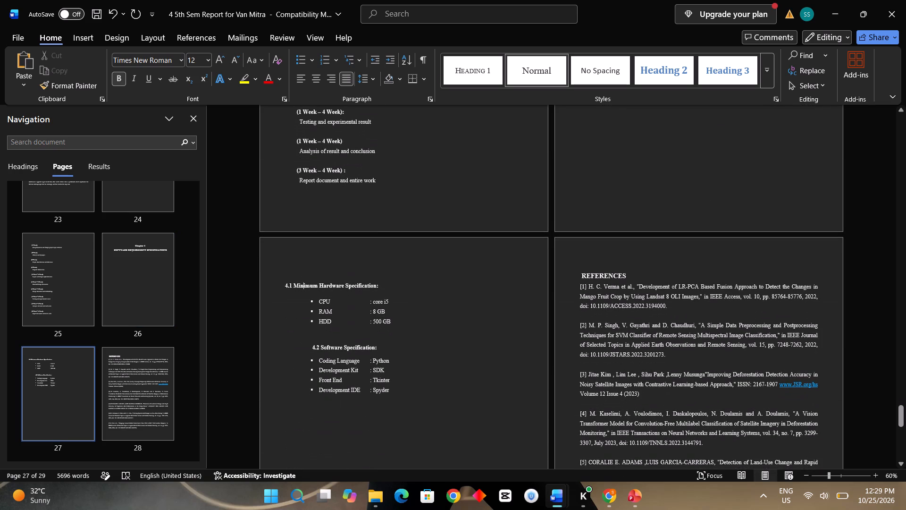
Indent heading 4.1 Minimum Hardware Specification with 17 leading spaces so it roughly lines up with heading 4.2.
{"action": "left_click", "coordinate": [288, 283]}
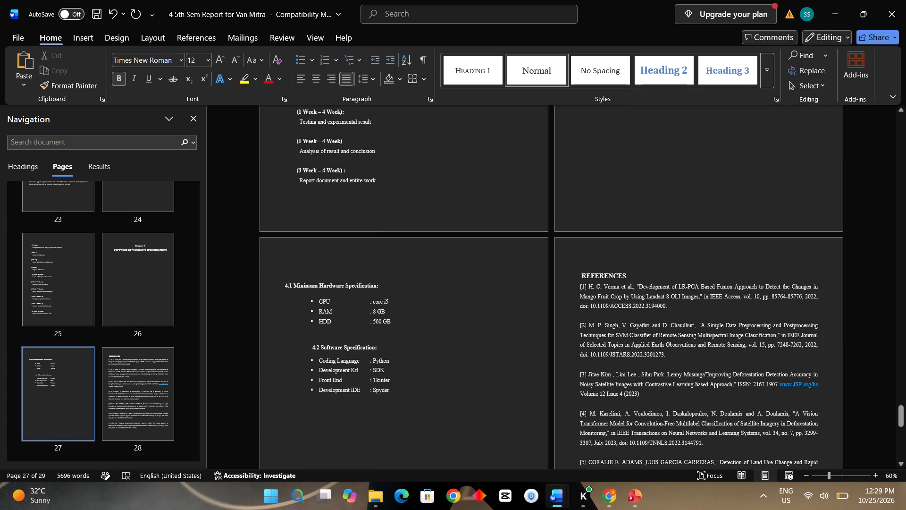
{"action": "left_click", "coordinate": [286, 280]}
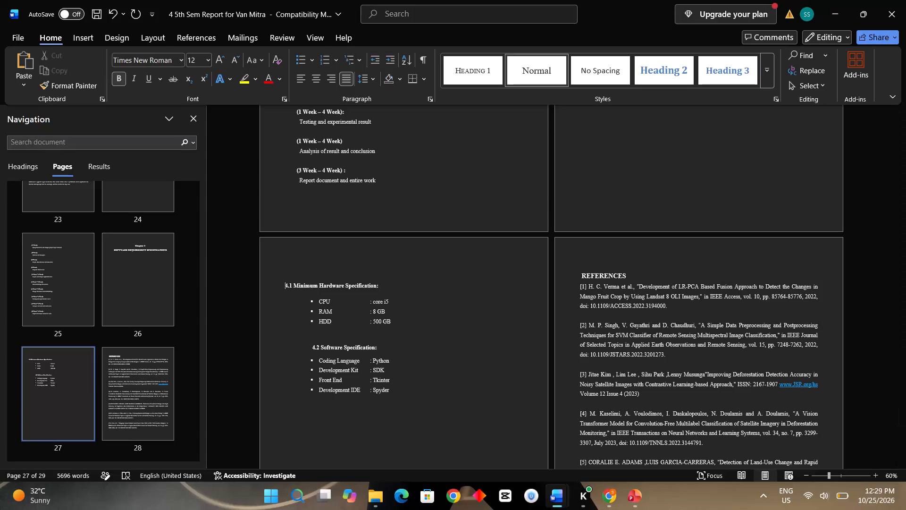
{"action": "key", "text": "space"}
{"action": "key", "text": "space"}
{"action": "key", "text": "space"}
{"action": "key", "text": "space"}
{"action": "key", "text": "space"}
{"action": "key", "text": "space"}
{"action": "key", "text": "space"}
{"action": "key", "text": "space"}
{"action": "key", "text": "space"}
{"action": "key", "text": "space"}
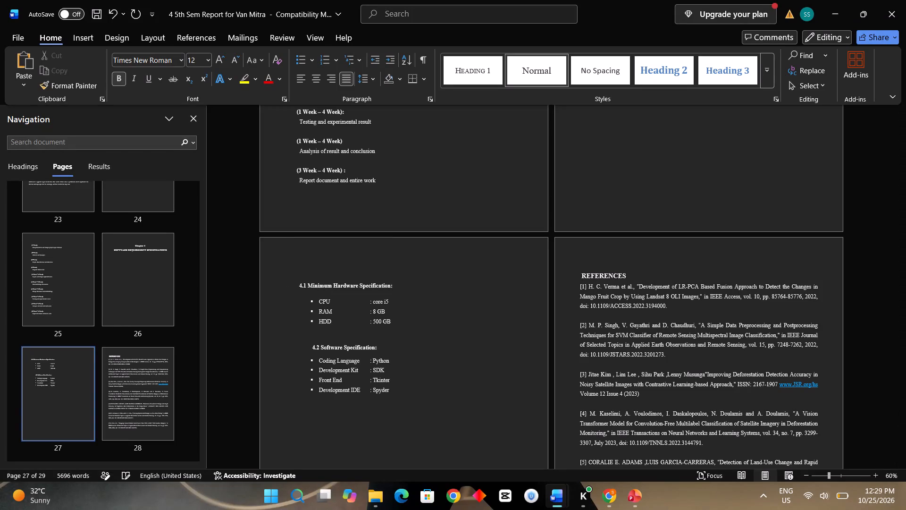
{"action": "key", "text": "space"}
{"action": "key", "text": "space"}
{"action": "key", "text": "space"}
{"action": "key", "text": "space"}
{"action": "key", "text": "space"}
{"action": "key", "text": "space"}
{"action": "key", "text": "space"}
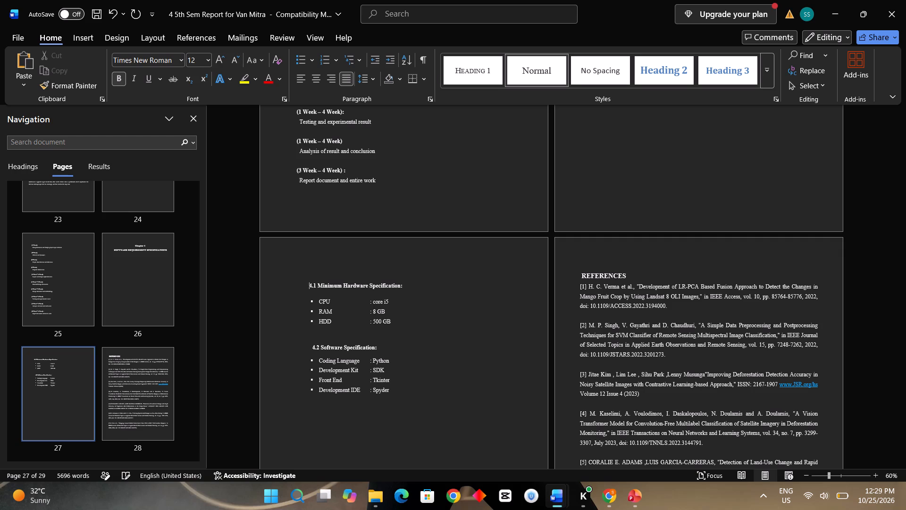
Check the Chapter 4 title page and the alignment of headings 4.1 and 4.2 at different zoom levels.
{"action": "scroll", "coordinate": [286, 280], "scroll_direction": "up", "scroll_amount": 3}
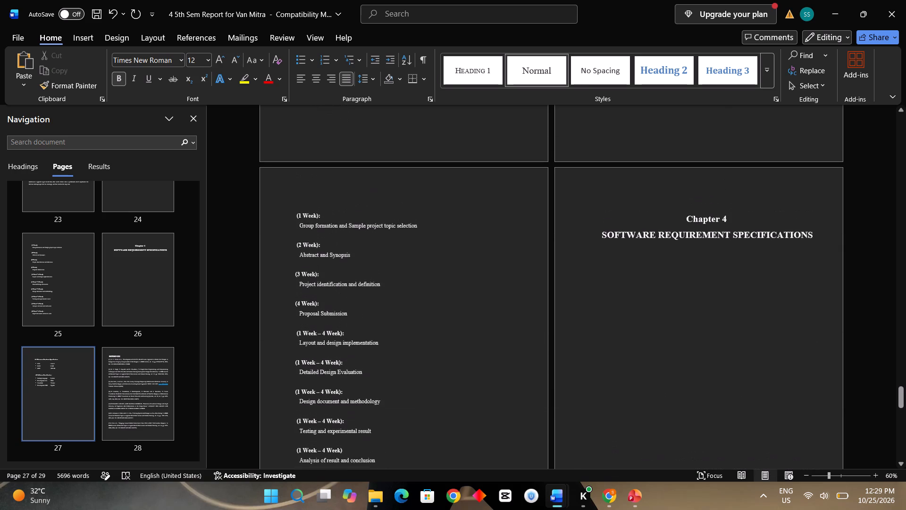
{"action": "left_click", "coordinate": [684, 225]}
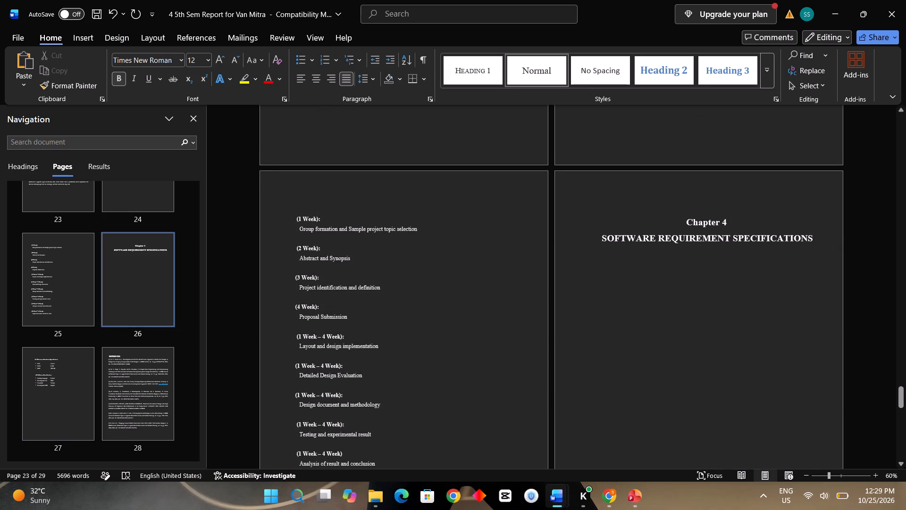
{"action": "scroll", "coordinate": [684, 225], "scroll_direction": "down", "scroll_amount": 1}
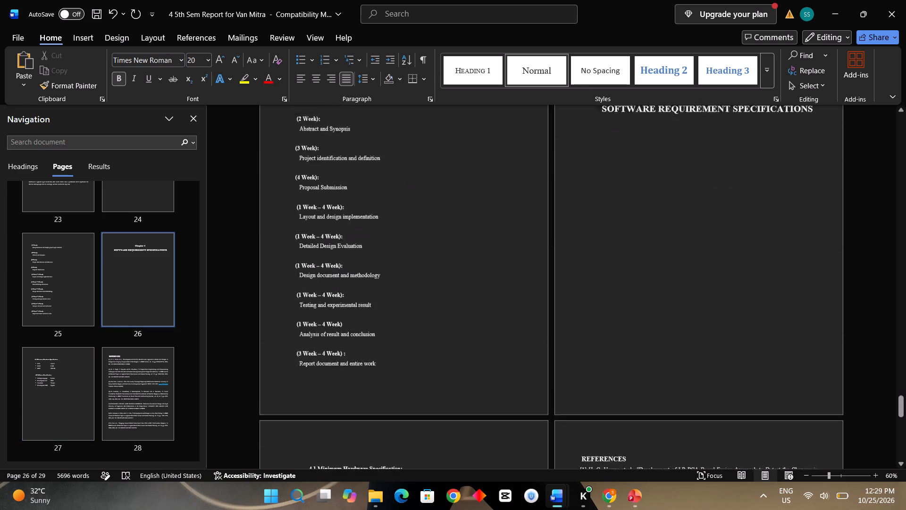
{"action": "scroll", "coordinate": [684, 225], "scroll_direction": "down", "scroll_amount": 1}
{"action": "scroll", "coordinate": [684, 225], "scroll_direction": "left", "scroll_amount": 1}
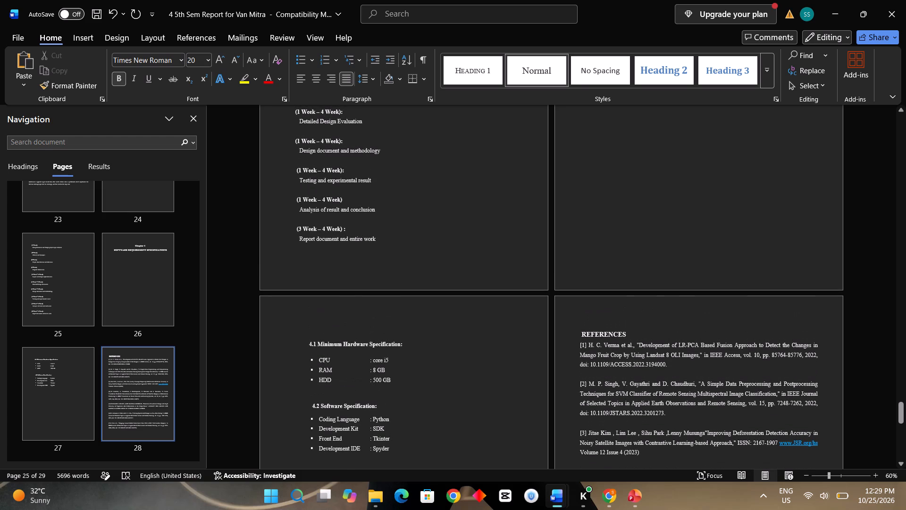
{"action": "scroll", "coordinate": [684, 225], "scroll_direction": "up", "scroll_amount": 3}
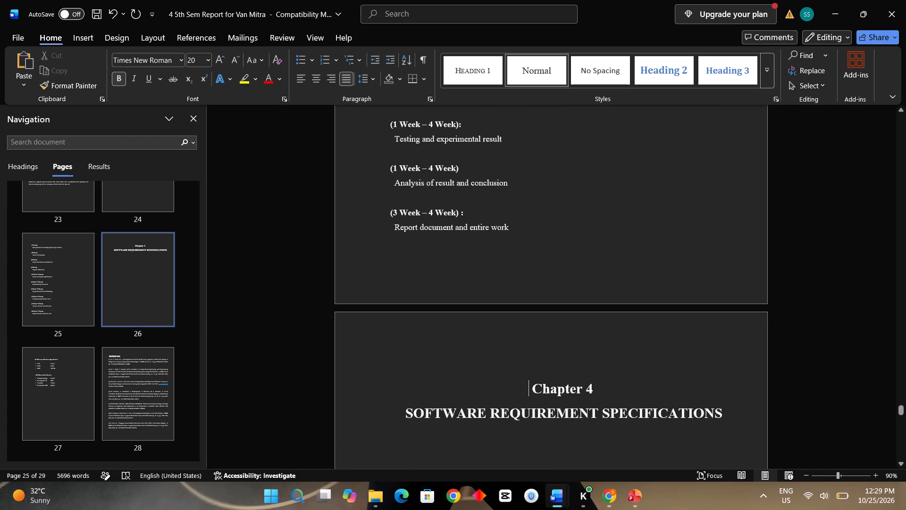
{"action": "scroll", "coordinate": [660, 290], "scroll_direction": "down", "scroll_amount": 8}
{"action": "scroll", "coordinate": [566, 459], "scroll_direction": "up", "scroll_amount": 1}
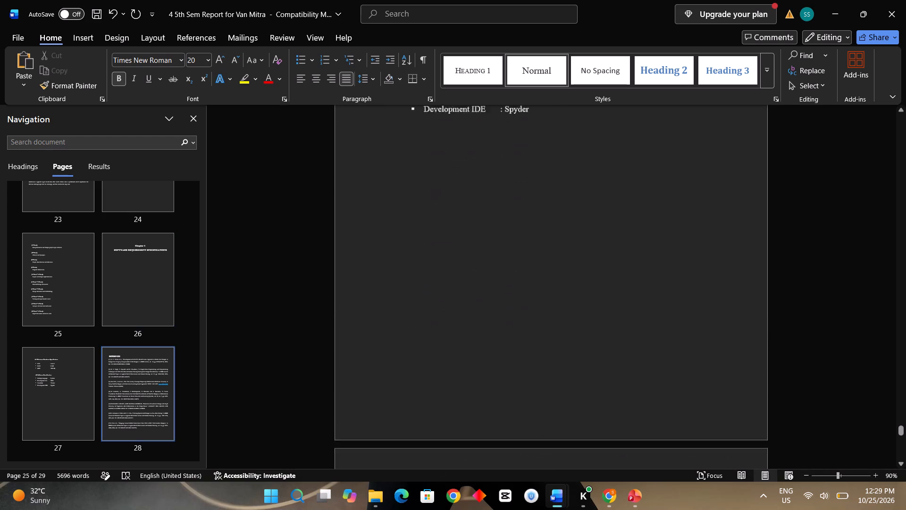
{"action": "scroll", "coordinate": [566, 459], "scroll_direction": "up", "scroll_amount": 1}
{"action": "scroll", "coordinate": [490, 308], "scroll_direction": "up", "scroll_amount": 2}
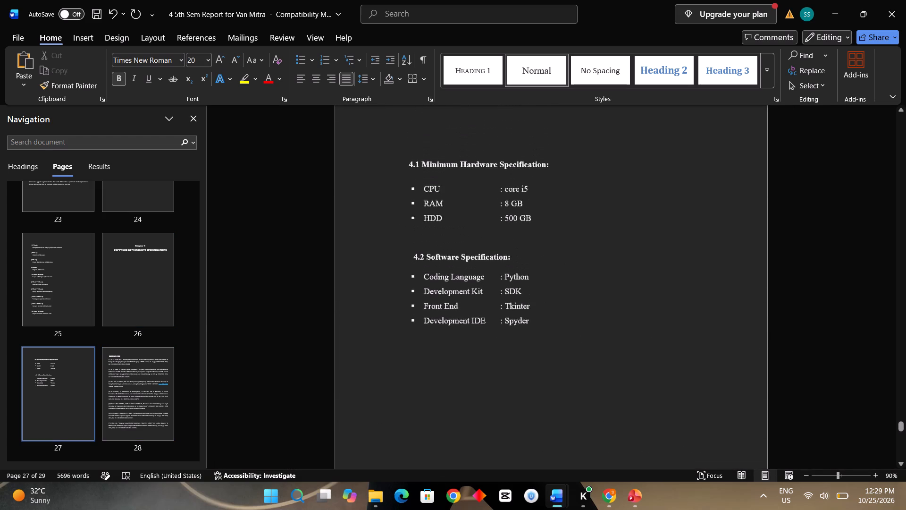
{"action": "scroll", "coordinate": [485, 273], "scroll_direction": "up", "scroll_amount": 6}
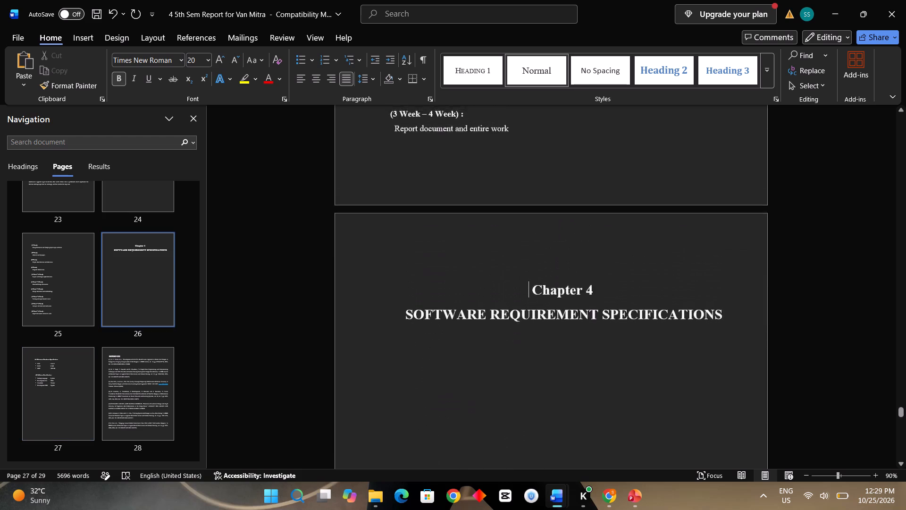
{"action": "scroll", "coordinate": [485, 273], "scroll_direction": "down", "scroll_amount": 3}
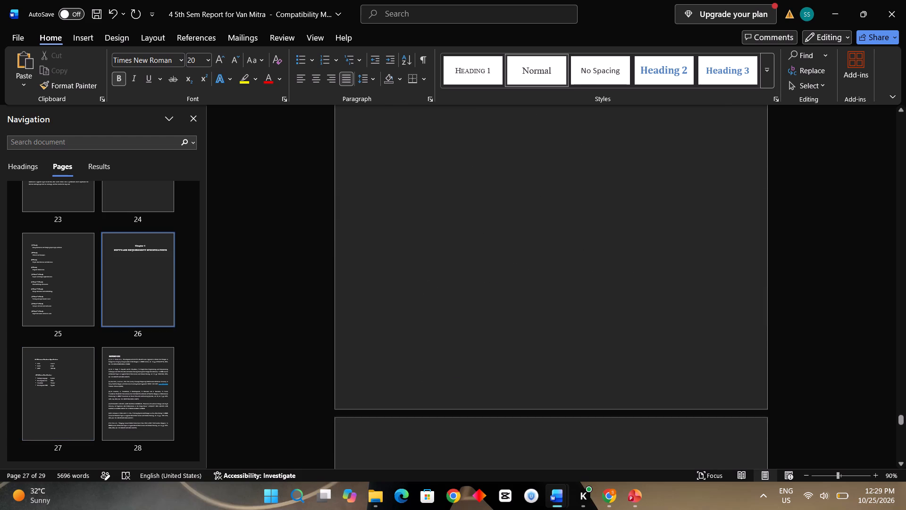
{"action": "scroll", "coordinate": [485, 273], "scroll_direction": "down", "scroll_amount": 2}
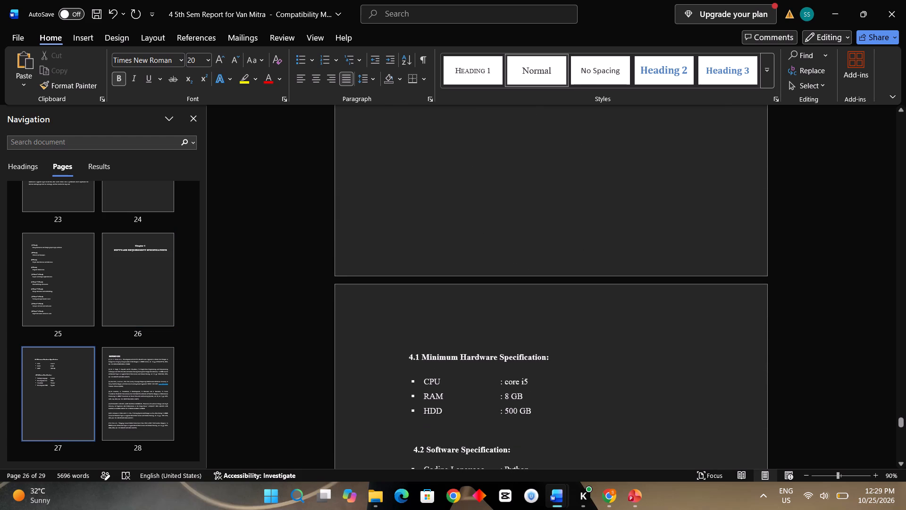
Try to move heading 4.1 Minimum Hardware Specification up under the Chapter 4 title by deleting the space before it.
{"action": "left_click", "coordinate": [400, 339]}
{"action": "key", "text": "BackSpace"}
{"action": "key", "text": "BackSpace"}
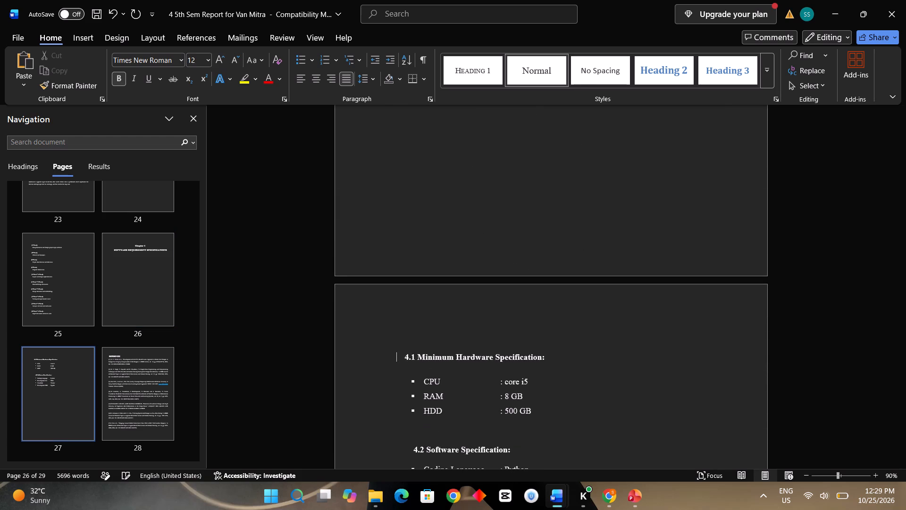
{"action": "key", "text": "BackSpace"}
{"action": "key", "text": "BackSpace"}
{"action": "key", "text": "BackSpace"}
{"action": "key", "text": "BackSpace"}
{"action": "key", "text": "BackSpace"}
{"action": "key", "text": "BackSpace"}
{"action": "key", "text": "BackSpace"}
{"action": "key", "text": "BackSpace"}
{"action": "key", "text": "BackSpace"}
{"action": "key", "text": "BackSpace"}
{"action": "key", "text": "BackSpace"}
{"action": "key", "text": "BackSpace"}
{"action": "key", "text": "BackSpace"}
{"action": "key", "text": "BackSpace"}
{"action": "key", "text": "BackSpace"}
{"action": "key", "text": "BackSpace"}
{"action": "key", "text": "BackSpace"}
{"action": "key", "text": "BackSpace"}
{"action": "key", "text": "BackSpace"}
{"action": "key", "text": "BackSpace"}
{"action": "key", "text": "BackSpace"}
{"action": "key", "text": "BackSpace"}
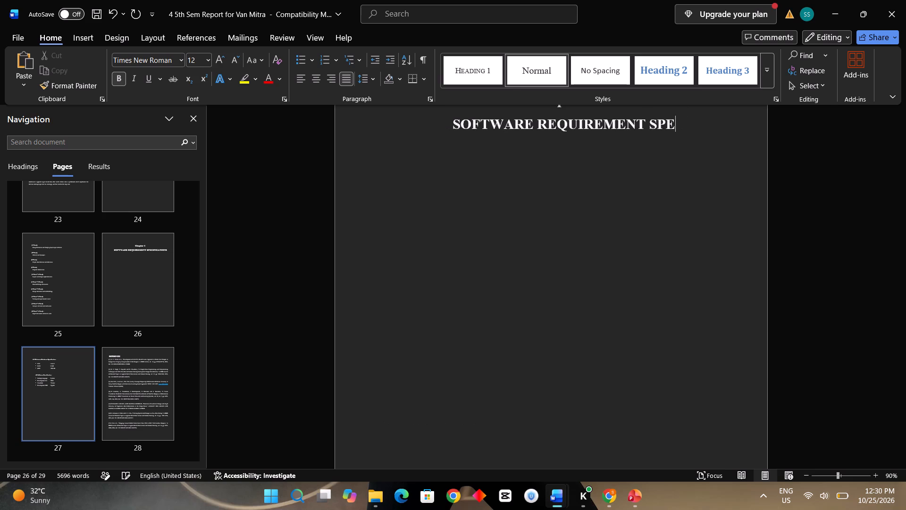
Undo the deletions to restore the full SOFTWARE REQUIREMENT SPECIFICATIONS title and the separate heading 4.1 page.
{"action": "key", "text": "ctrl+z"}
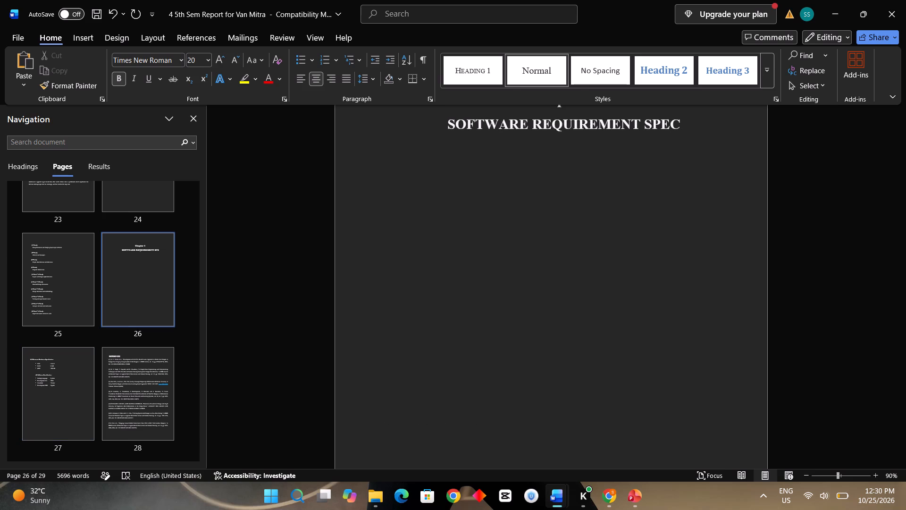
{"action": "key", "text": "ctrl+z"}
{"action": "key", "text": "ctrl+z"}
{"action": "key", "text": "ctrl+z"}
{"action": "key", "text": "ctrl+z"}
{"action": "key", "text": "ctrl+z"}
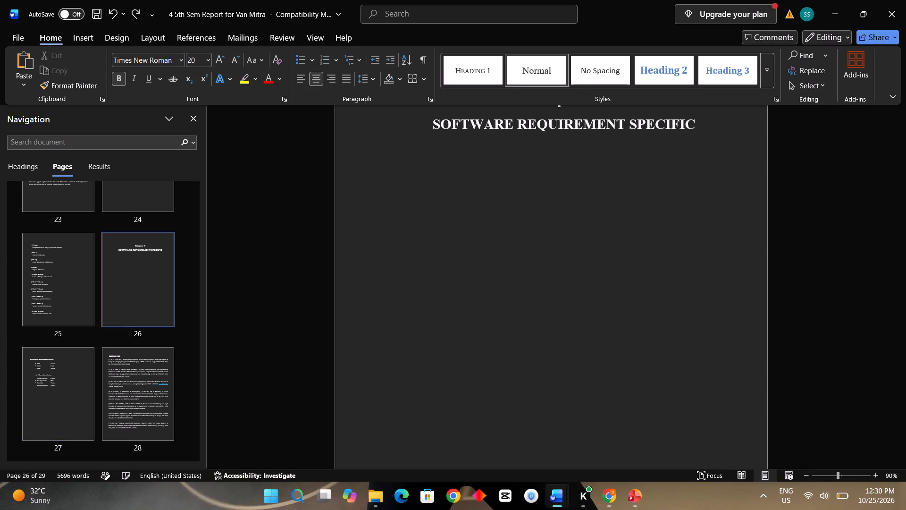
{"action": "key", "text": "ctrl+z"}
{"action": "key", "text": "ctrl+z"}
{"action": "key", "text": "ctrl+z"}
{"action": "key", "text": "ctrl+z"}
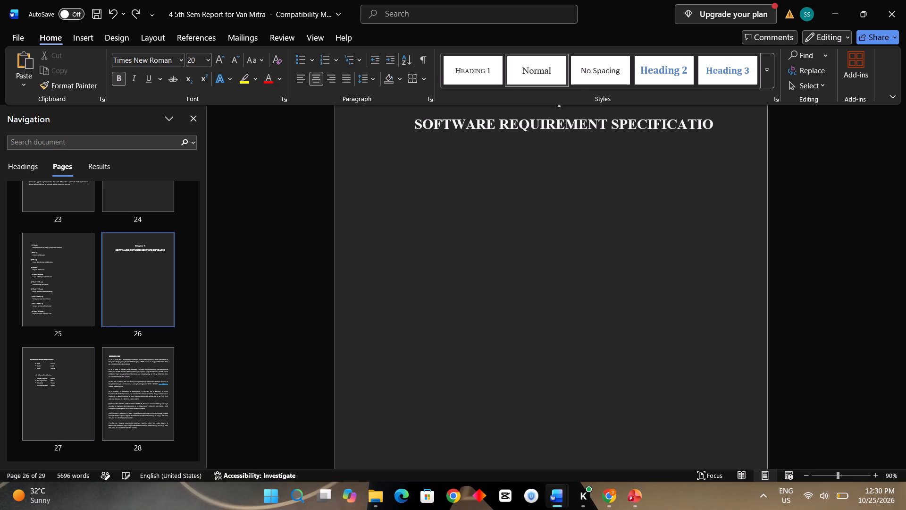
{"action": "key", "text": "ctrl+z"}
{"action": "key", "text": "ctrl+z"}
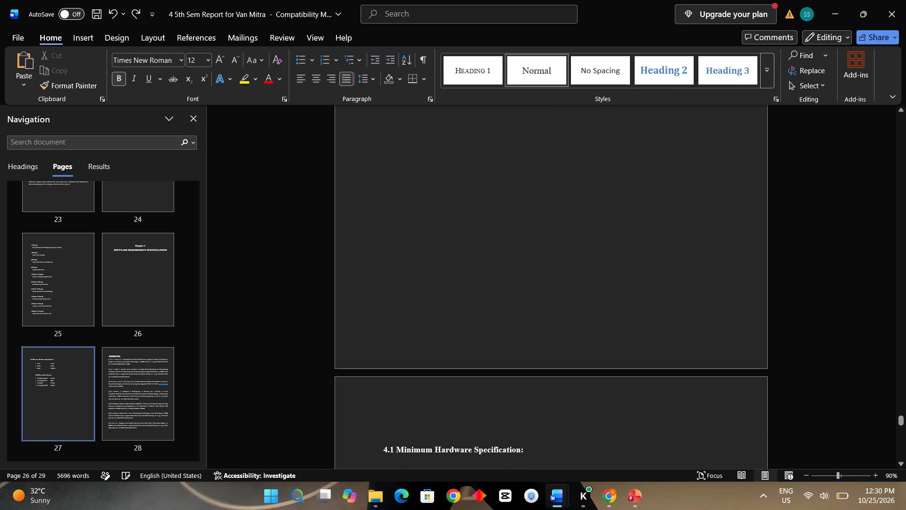
Copy sections 4.1 and 4.2 with their bullet lists and paste them on the line below the SOFTWARE REQUIREMENT SPECIFICATIONS title.
{"action": "scroll", "coordinate": [400, 339], "scroll_direction": "down", "scroll_amount": 5}
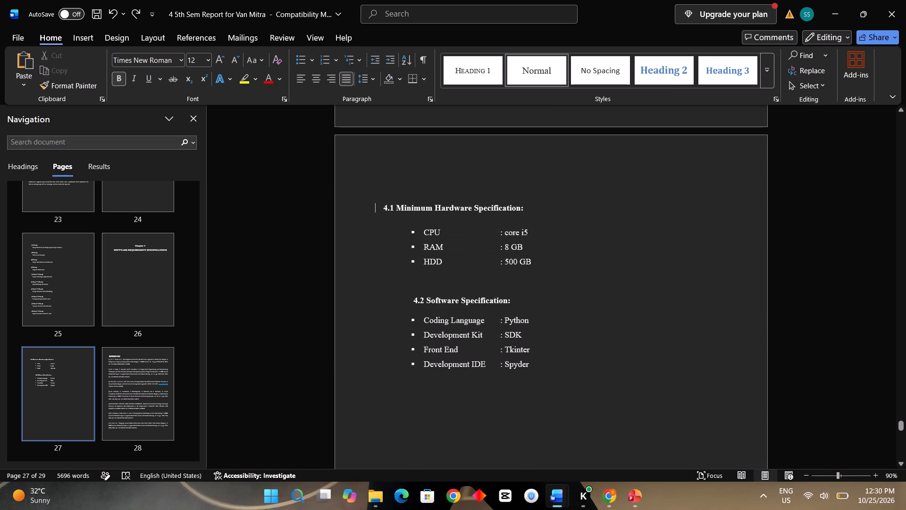
{"action": "left_click_drag", "start_coordinate": [385, 209], "coordinate": [509, 372]}
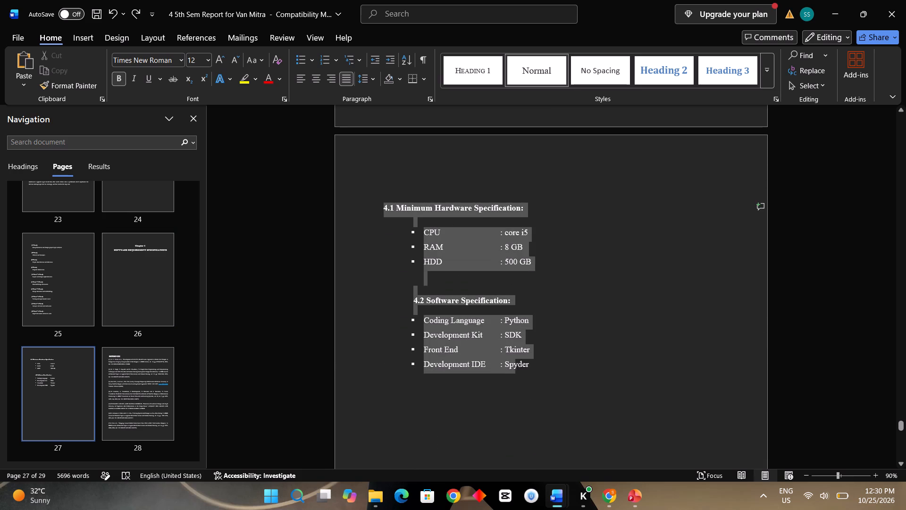
{"action": "left_click_drag", "start_coordinate": [509, 372], "coordinate": [513, 377]}
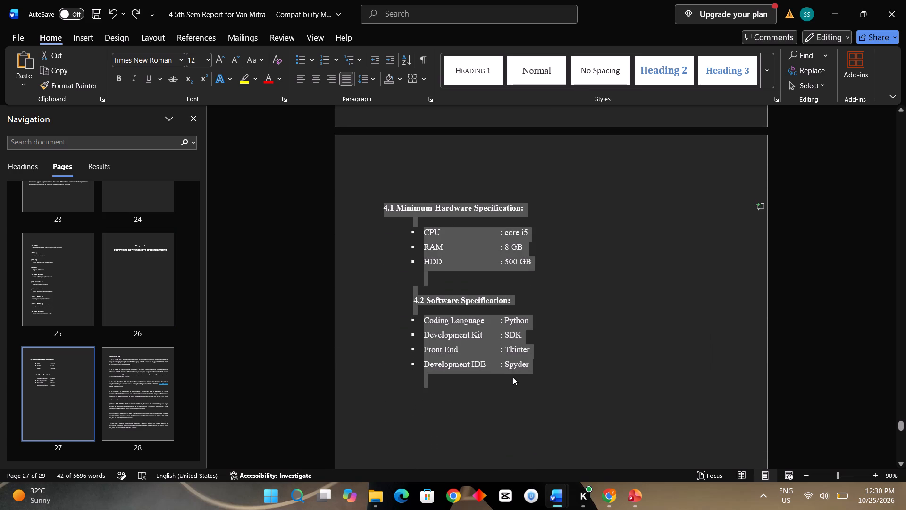
{"action": "key", "text": "ctrl+c"}
{"action": "scroll", "coordinate": [513, 377], "scroll_direction": "up", "scroll_amount": 3}
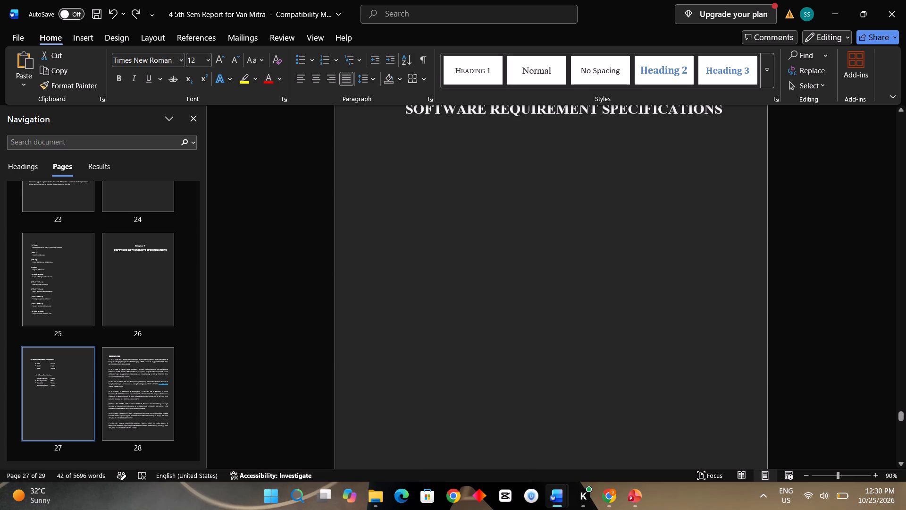
{"action": "left_click", "coordinate": [411, 158]}
{"action": "left_click", "coordinate": [729, 132]}
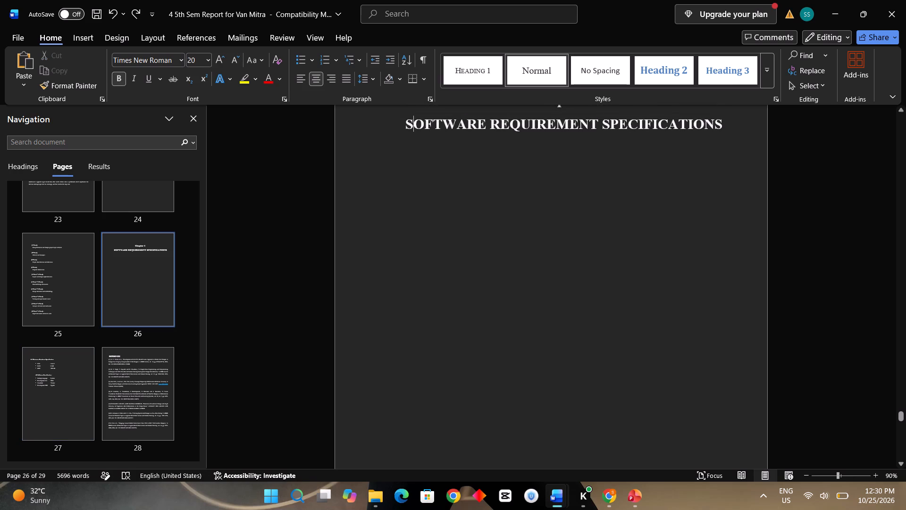
{"action": "key", "text": "Return"}
{"action": "key", "text": "Return"}
{"action": "key", "text": "Return"}
{"action": "key", "text": "BackSpace"}
{"action": "key", "text": "BackSpace"}
{"action": "key", "text": "BackSpace"}
{"action": "key", "text": "BackSpace"}
{"action": "key", "text": "BackSpace"}
{"action": "key", "text": "Return"}
{"action": "key", "text": "ctrl+v"}
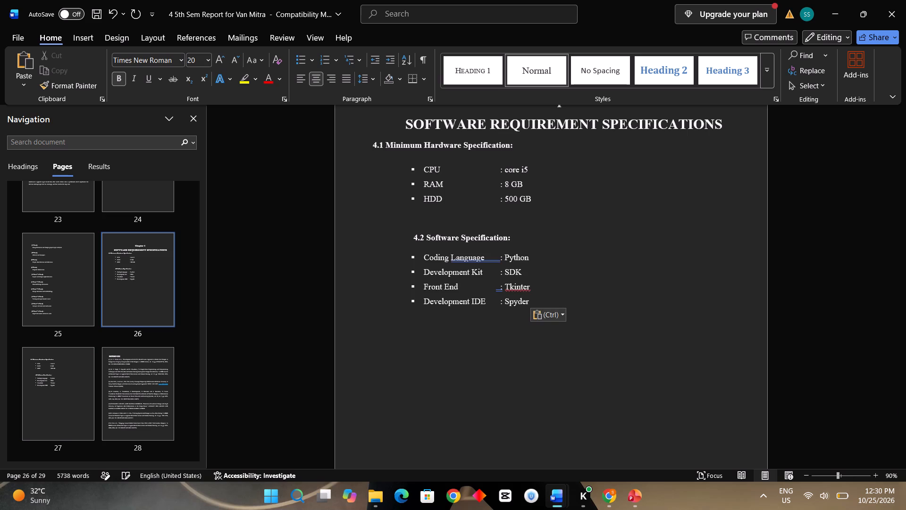
Insert a blank line between the Chapter 4 title and the pasted heading 4.1 Minimum Hardware Specification.
{"action": "scroll", "coordinate": [593, 131], "scroll_direction": "up", "scroll_amount": 1}
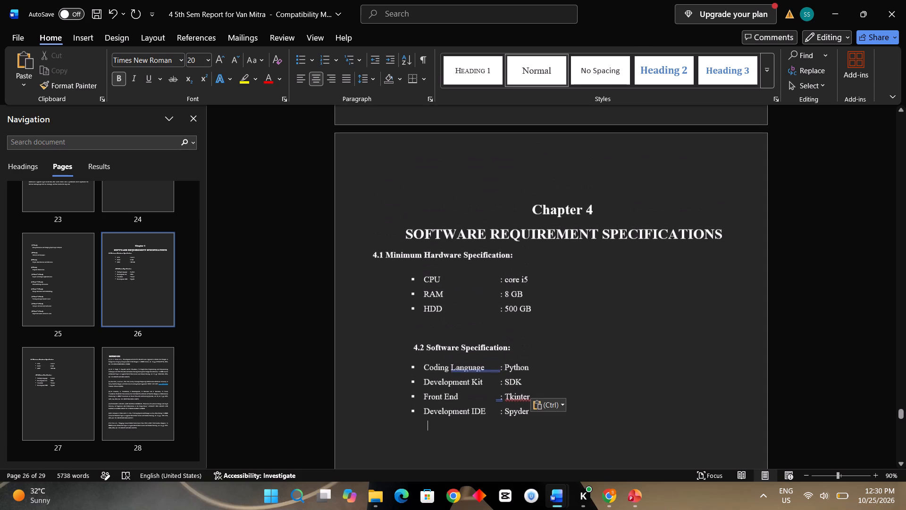
{"action": "left_click", "coordinate": [366, 251]}
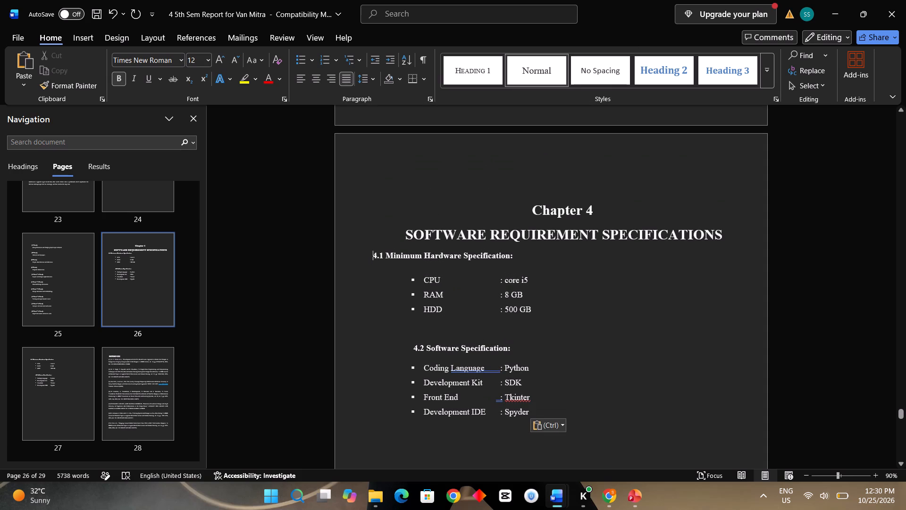
{"action": "key", "text": "Return"}
Delete the original sections 4.1 and 4.2 from the page after the Chapter 4 page.
{"action": "scroll", "coordinate": [366, 251], "scroll_direction": "down", "scroll_amount": 3}
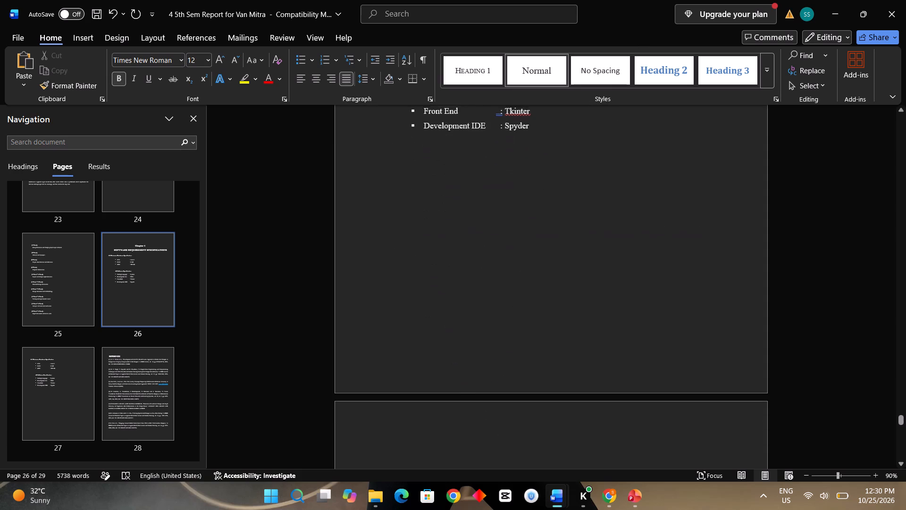
{"action": "scroll", "coordinate": [366, 251], "scroll_direction": "down", "scroll_amount": 2}
{"action": "scroll", "coordinate": [366, 251], "scroll_direction": "up", "scroll_amount": 1}
{"action": "scroll", "coordinate": [366, 251], "scroll_direction": "down", "scroll_amount": 1}
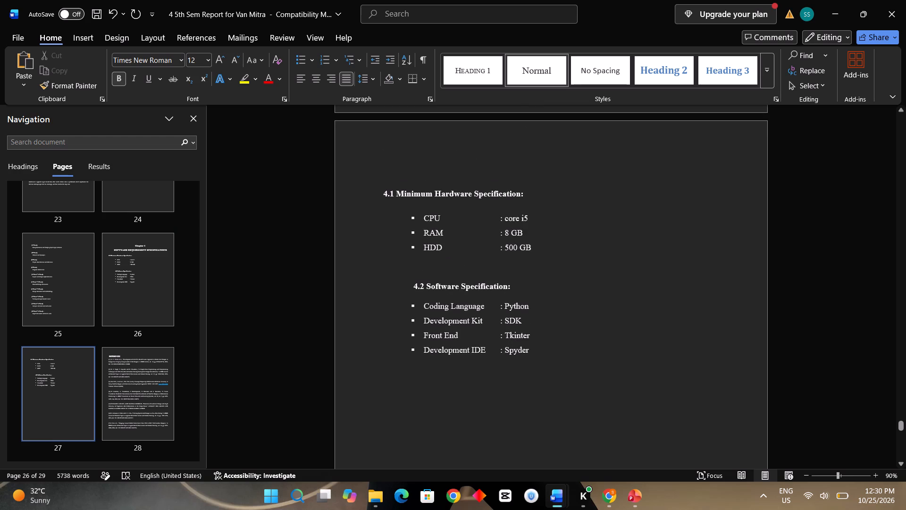
{"action": "left_click_drag", "start_coordinate": [384, 191], "coordinate": [388, 197]}
{"action": "left_click_drag", "start_coordinate": [388, 197], "coordinate": [513, 381]}
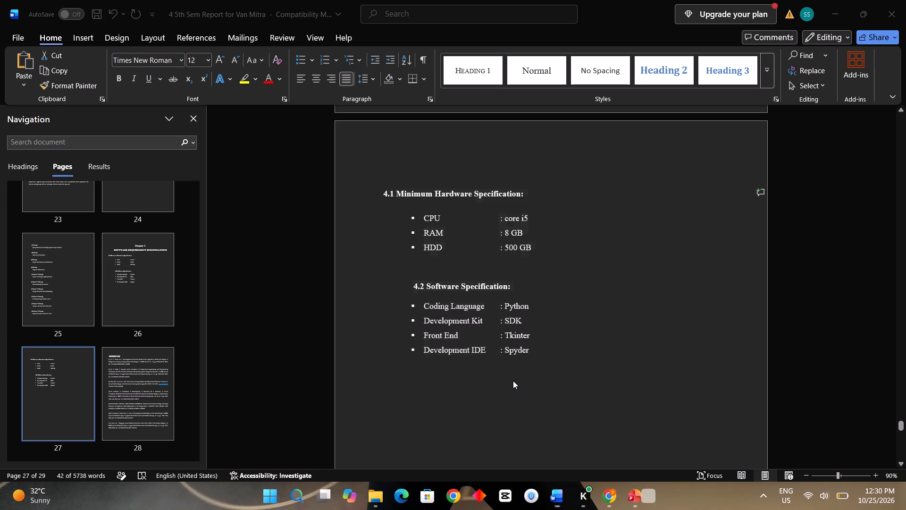
{"action": "left_click", "coordinate": [316, 252]}
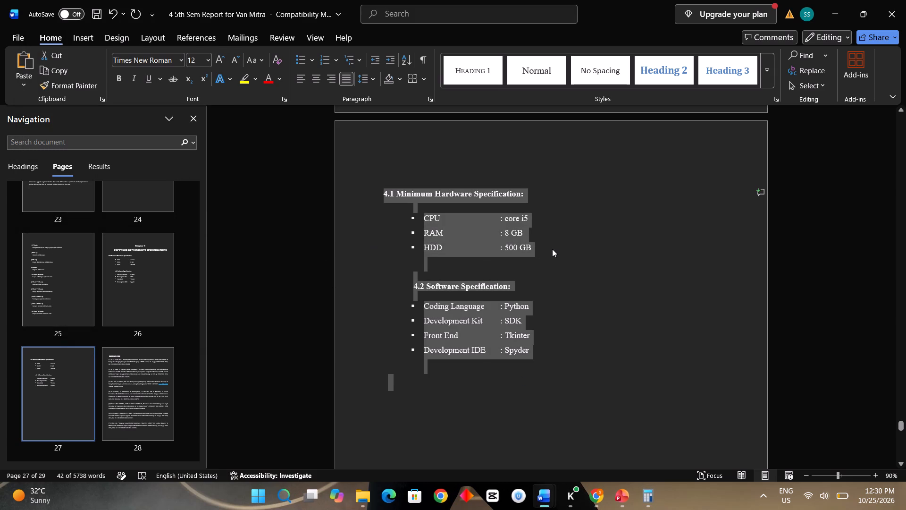
{"action": "key", "text": "Delete"}
Remove the excess blank lines above the REFERENCES heading to bring it near the top of its page, keeping its entries expanded.
{"action": "scroll", "coordinate": [552, 249], "scroll_direction": "up", "scroll_amount": 2}
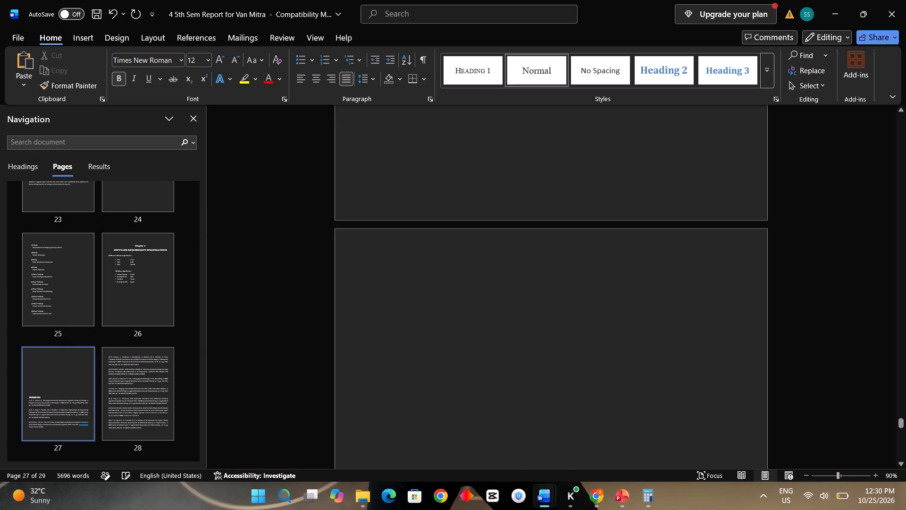
{"action": "scroll", "coordinate": [552, 249], "scroll_direction": "up", "scroll_amount": 4}
{"action": "scroll", "coordinate": [552, 249], "scroll_direction": "down", "scroll_amount": 1}
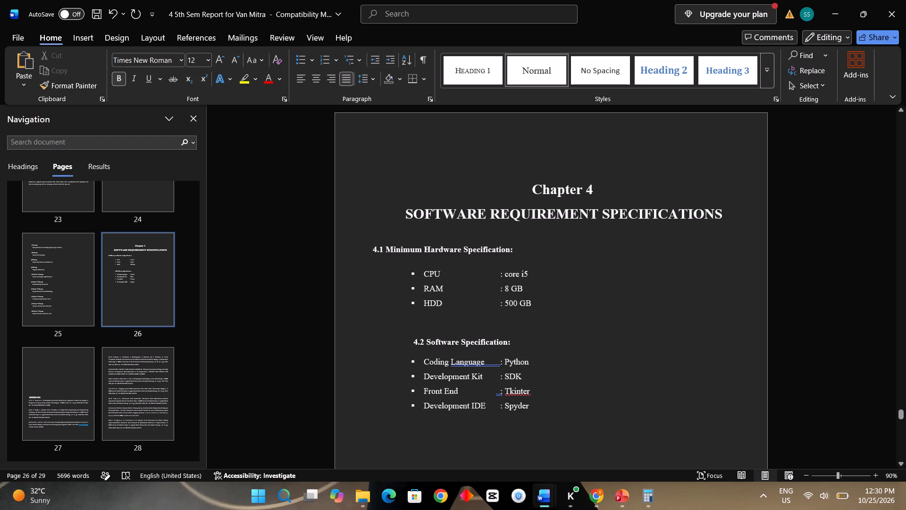
{"action": "scroll", "coordinate": [552, 249], "scroll_direction": "down", "scroll_amount": 5}
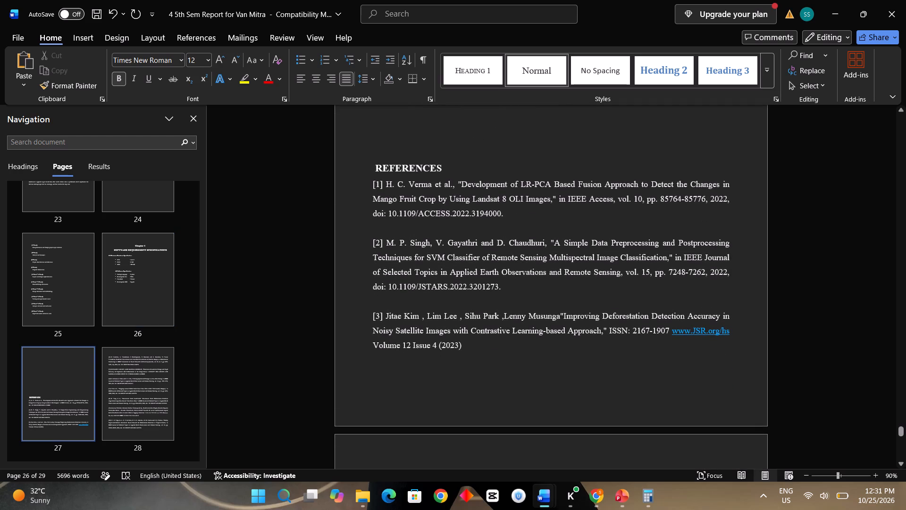
{"action": "left_click", "coordinate": [371, 166]}
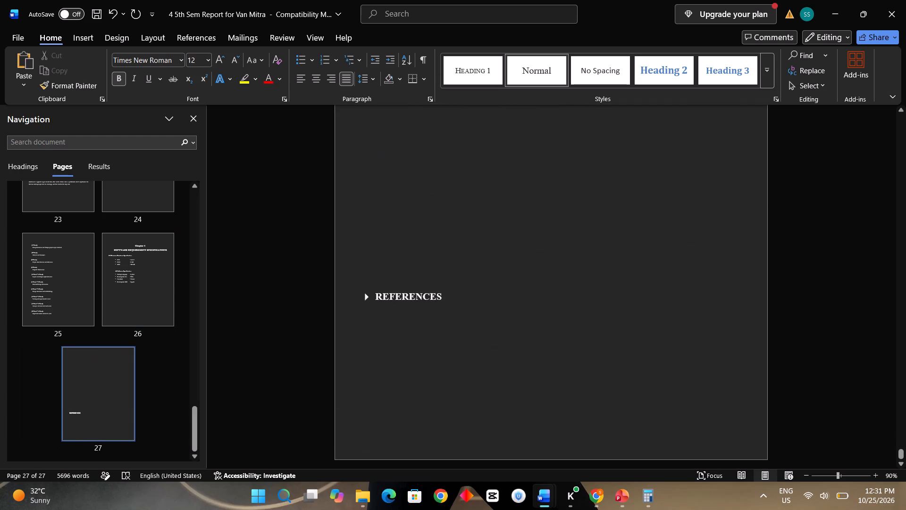
{"action": "key", "text": "ctrl+z"}
{"action": "left_click", "coordinate": [388, 292]}
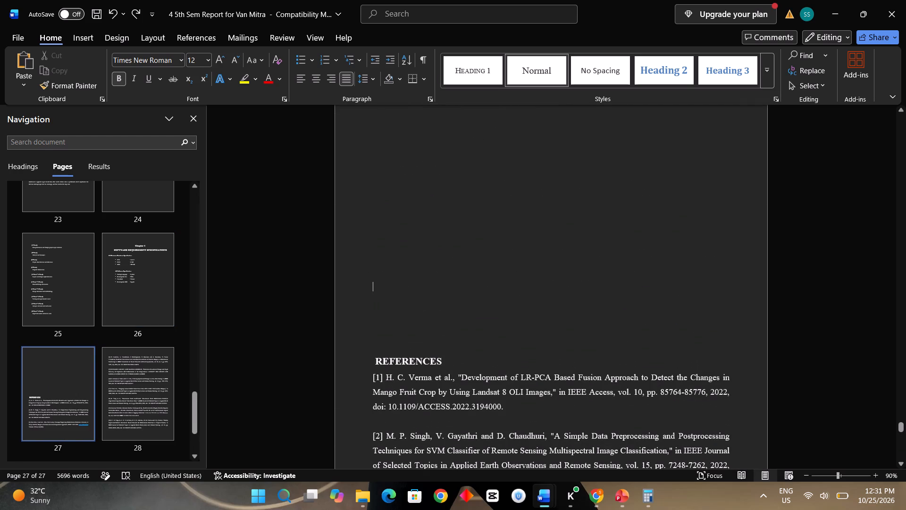
{"action": "left_click", "coordinate": [392, 328]}
{"action": "key", "text": "BackSpace"}
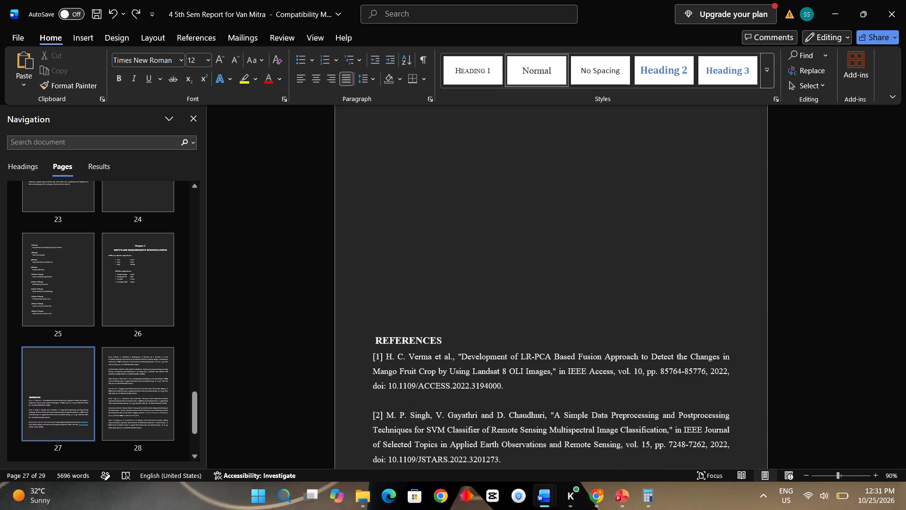
{"action": "key", "text": "BackSpace"}
{"action": "key", "text": "BackSpace"}
{"action": "key", "text": "BackSpace"}
{"action": "key", "text": "BackSpace"}
{"action": "key", "text": "BackSpace"}
{"action": "key", "text": "BackSpace"}
{"action": "key", "text": "BackSpace"}
{"action": "key", "text": "BackSpace"}
{"action": "key", "text": "BackSpace"}
{"action": "key", "text": "BackSpace"}
{"action": "key", "text": "BackSpace"}
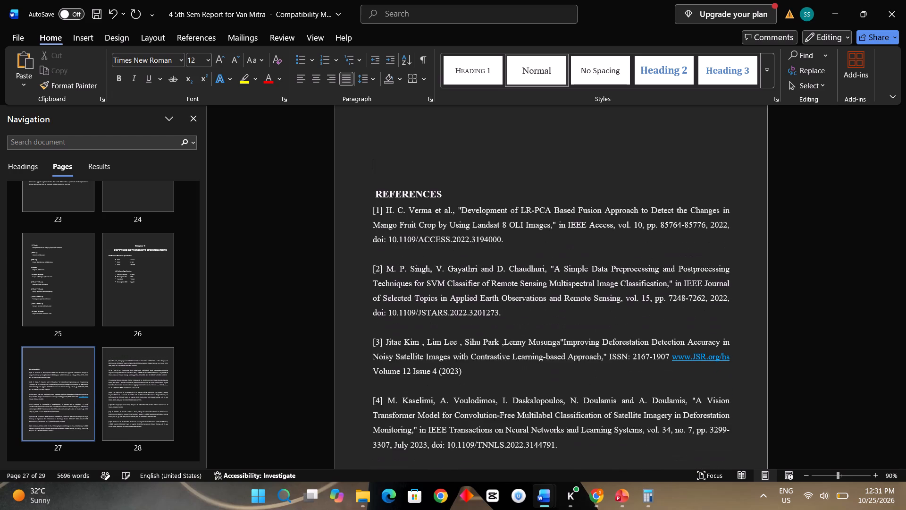
{"action": "key", "text": "BackSpace"}
{"action": "key", "text": "BackSpace"}
{"action": "key", "text": "BackSpace"}
{"action": "scroll", "coordinate": [392, 328], "scroll_direction": "up", "scroll_amount": 1}
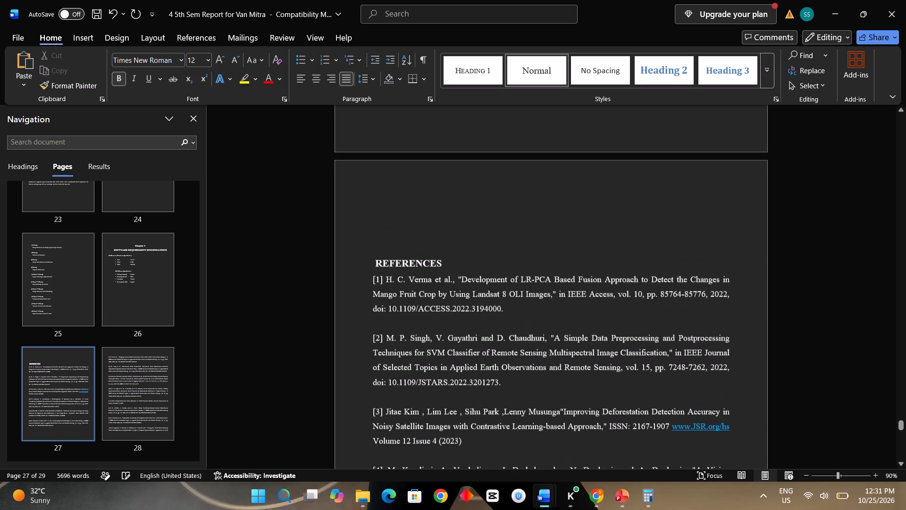
{"action": "key", "text": "BackSpace"}
{"action": "key", "text": "BackSpace"}
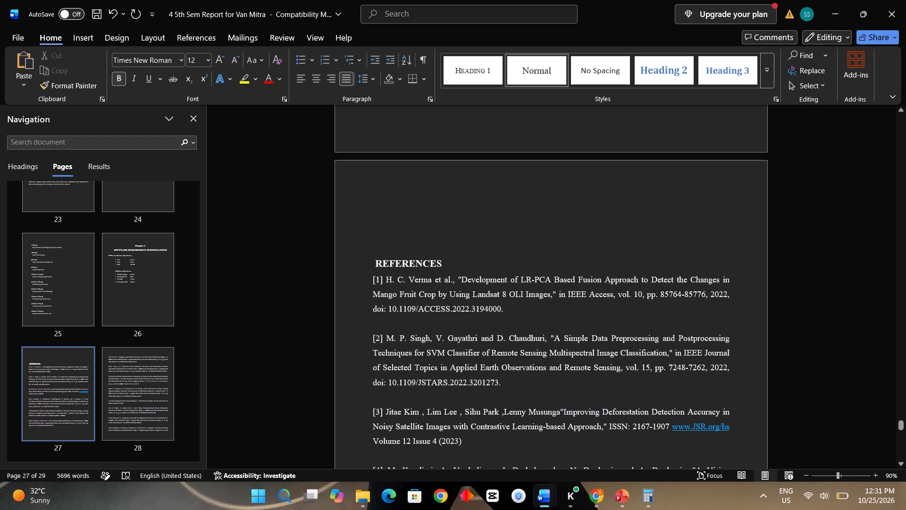
{"action": "left_click", "coordinate": [376, 247]}
{"action": "key", "text": "BackSpace"}
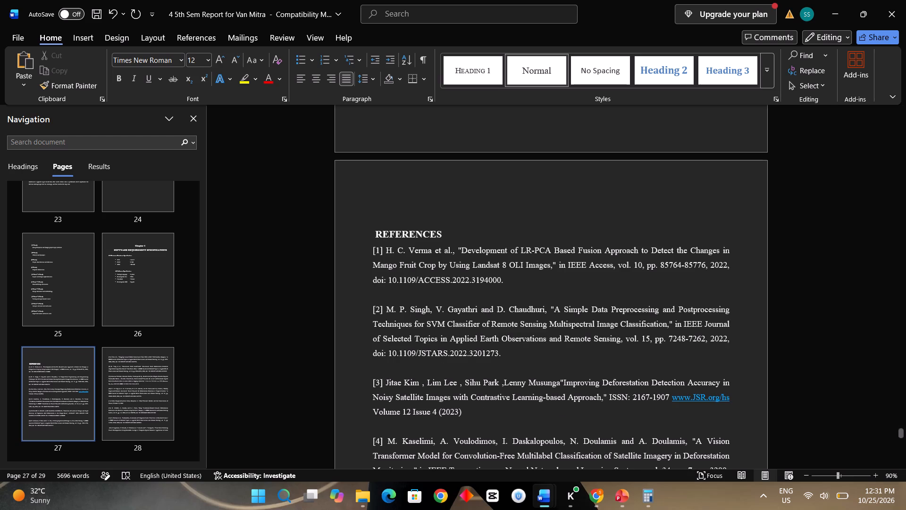
{"action": "key", "text": "BackSpace"}
{"action": "scroll", "coordinate": [376, 247], "scroll_direction": "down", "scroll_amount": 4}
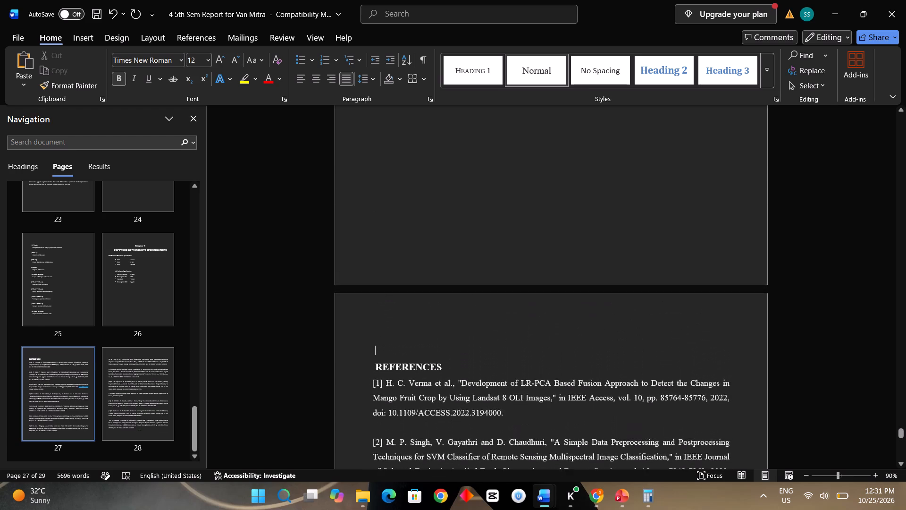
Save the VanMitra report.
{"action": "scroll", "coordinate": [376, 247], "scroll_direction": "down", "scroll_amount": 9}
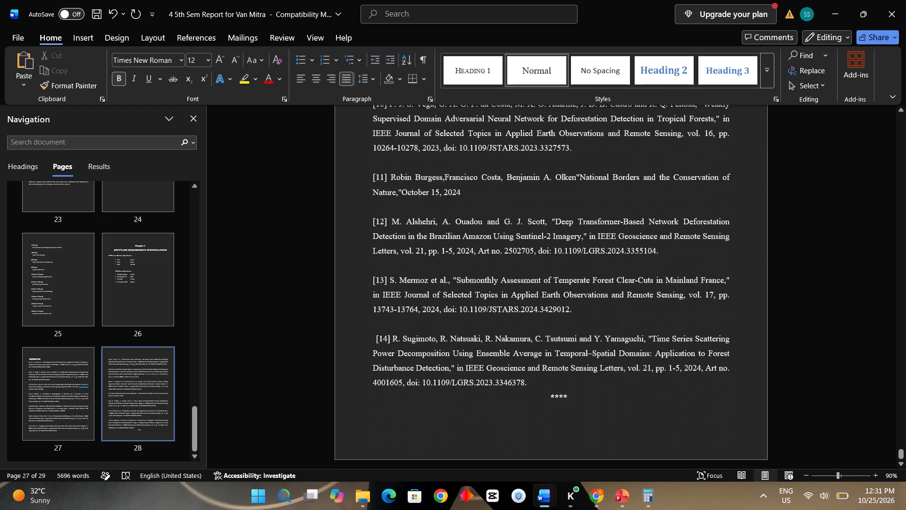
{"action": "scroll", "coordinate": [376, 247], "scroll_direction": "down", "scroll_amount": 1}
{"action": "scroll", "coordinate": [376, 247], "scroll_direction": "up", "scroll_amount": 19}
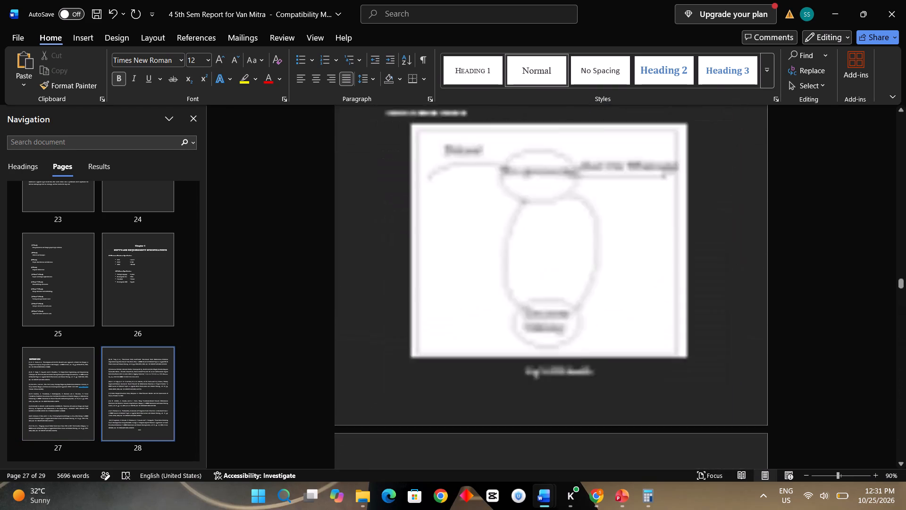
{"action": "scroll", "coordinate": [376, 247], "scroll_direction": "up", "scroll_amount": 9}
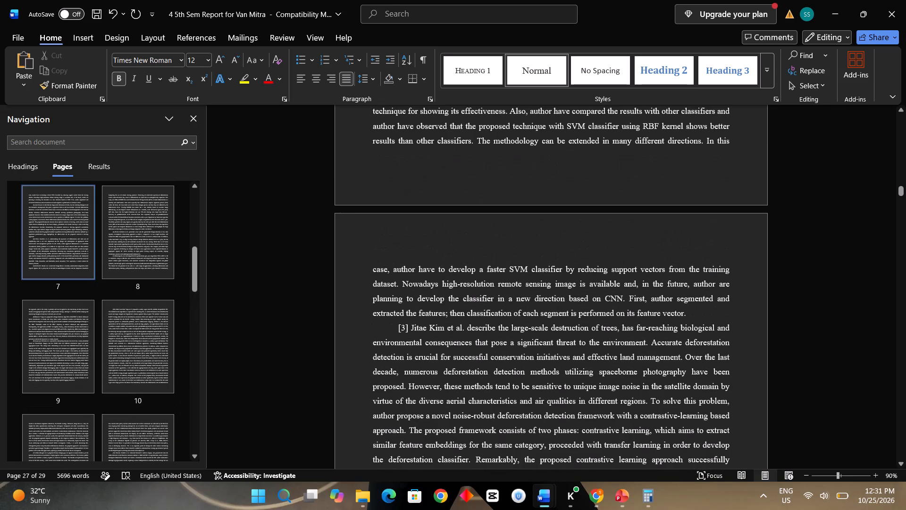
{"action": "key", "text": "ctrl+s"}
Review the layout of the report's opening pages, including the title page and the Abstract page.
{"action": "scroll", "coordinate": [376, 247], "scroll_direction": "up", "scroll_amount": 7}
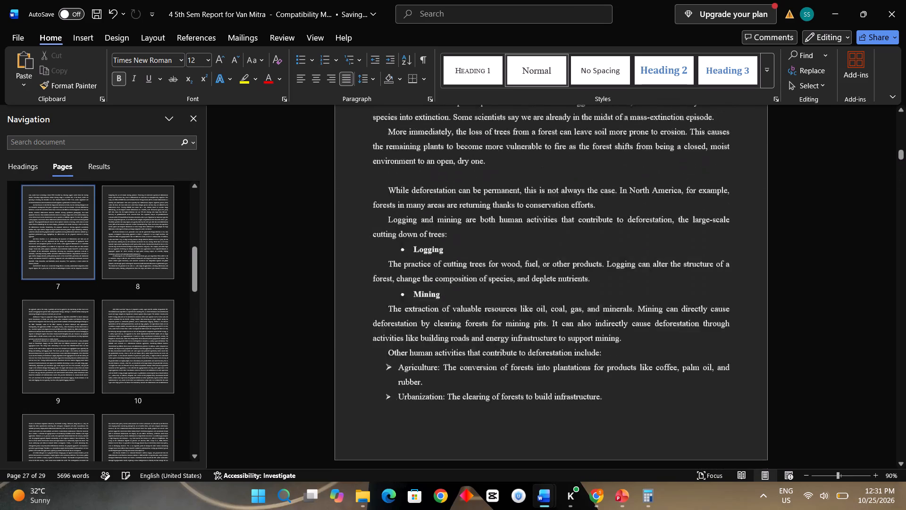
{"action": "scroll", "coordinate": [376, 247], "scroll_direction": "up", "scroll_amount": 4}
{"action": "scroll", "coordinate": [376, 247], "scroll_direction": "down", "scroll_amount": 3}
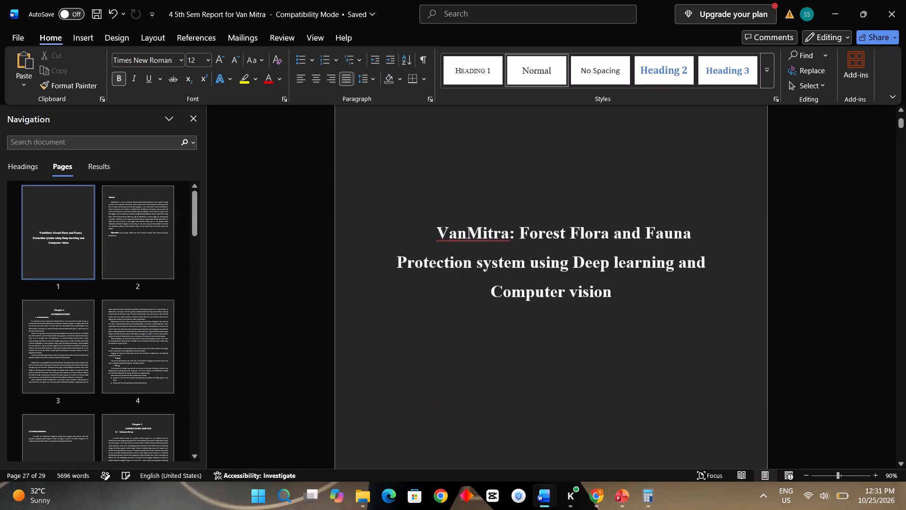
{"action": "scroll", "coordinate": [376, 247], "scroll_direction": "down", "scroll_amount": 3}
{"action": "scroll", "coordinate": [376, 247], "scroll_direction": "up", "scroll_amount": 4}
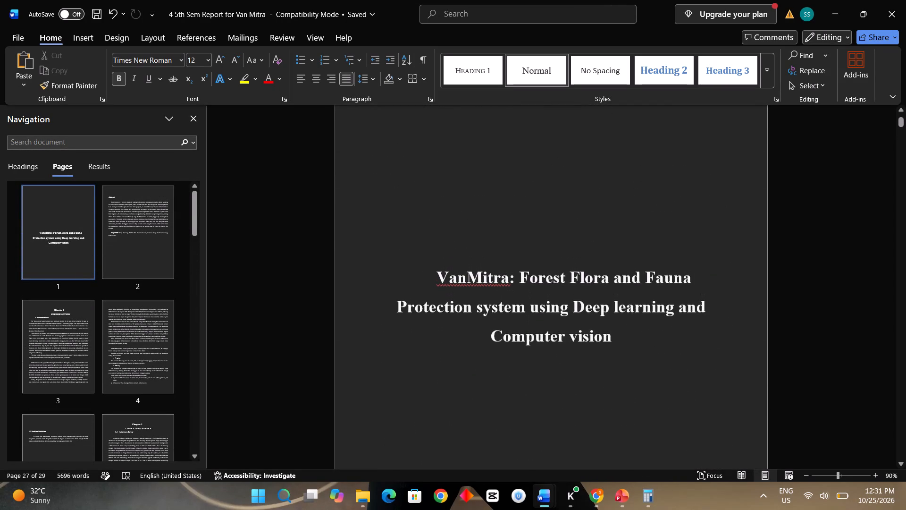
{"action": "scroll", "coordinate": [376, 247], "scroll_direction": "up", "scroll_amount": 1}
{"action": "scroll", "coordinate": [376, 247], "scroll_direction": "down", "scroll_amount": 1}
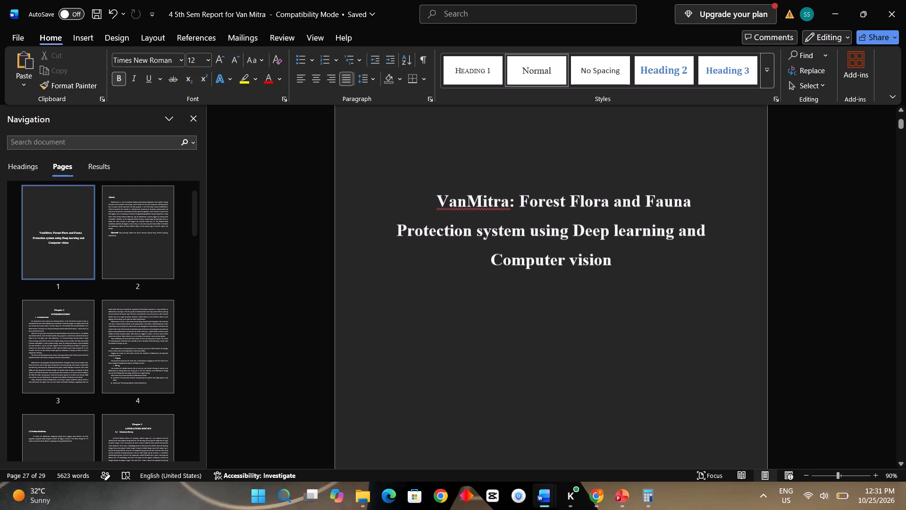
{"action": "scroll", "coordinate": [376, 247], "scroll_direction": "down", "scroll_amount": 1}
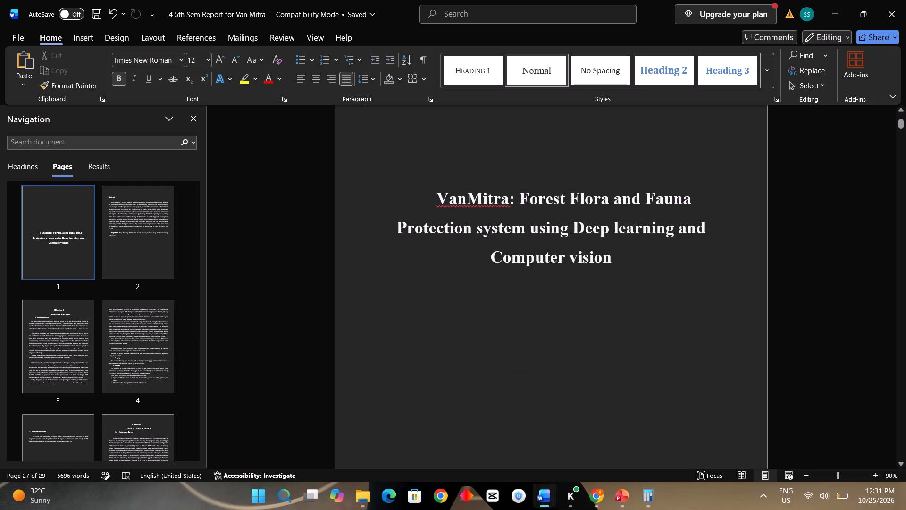
{"action": "scroll", "coordinate": [466, 255], "scroll_direction": "down", "scroll_amount": 4}
{"action": "scroll", "coordinate": [466, 255], "scroll_direction": "up", "scroll_amount": 1}
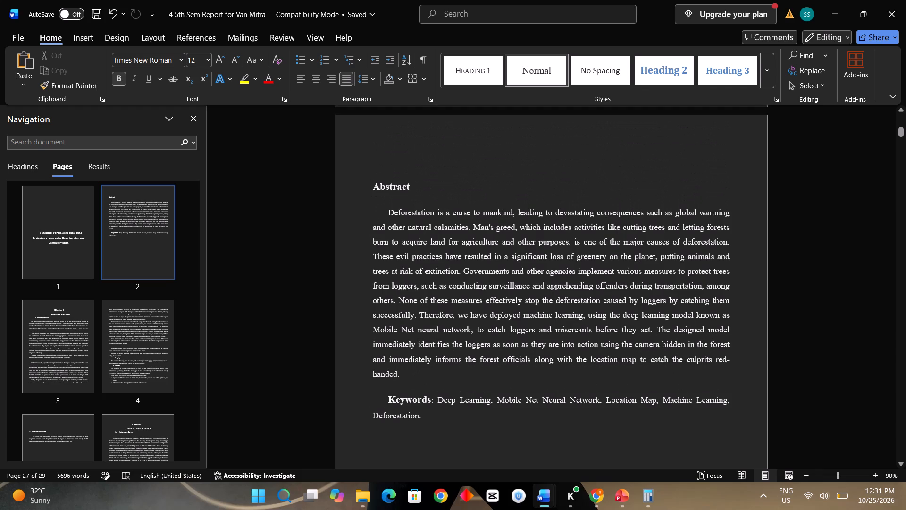
{"action": "left_click", "coordinate": [470, 180]}
{"action": "scroll", "coordinate": [453, 161], "scroll_direction": "up", "scroll_amount": 3}
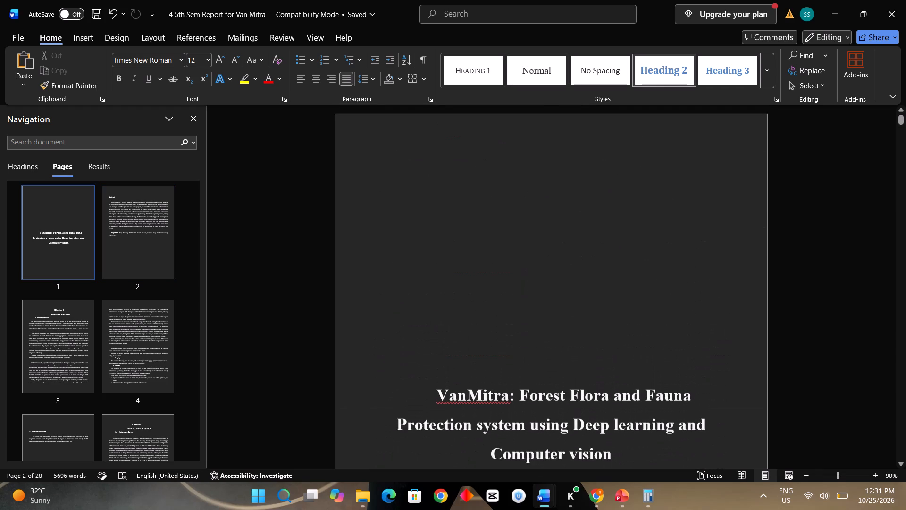
{"action": "scroll", "coordinate": [453, 161], "scroll_direction": "up", "scroll_amount": 1}
{"action": "left_click", "coordinate": [453, 161]}
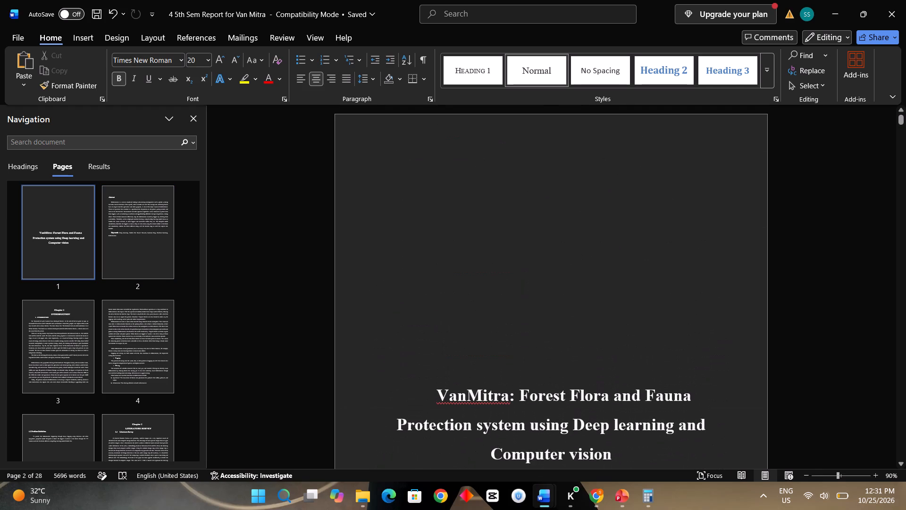
{"action": "scroll", "coordinate": [423, 287], "scroll_direction": "up", "scroll_amount": 1}
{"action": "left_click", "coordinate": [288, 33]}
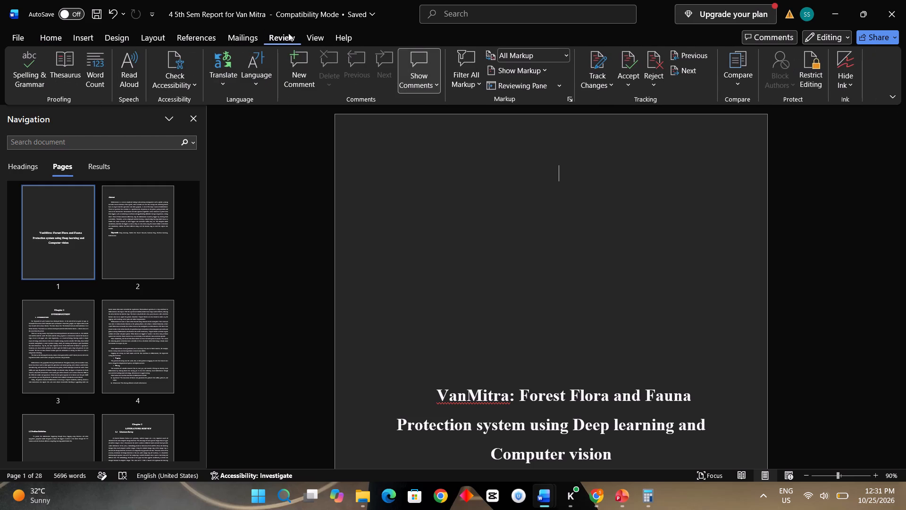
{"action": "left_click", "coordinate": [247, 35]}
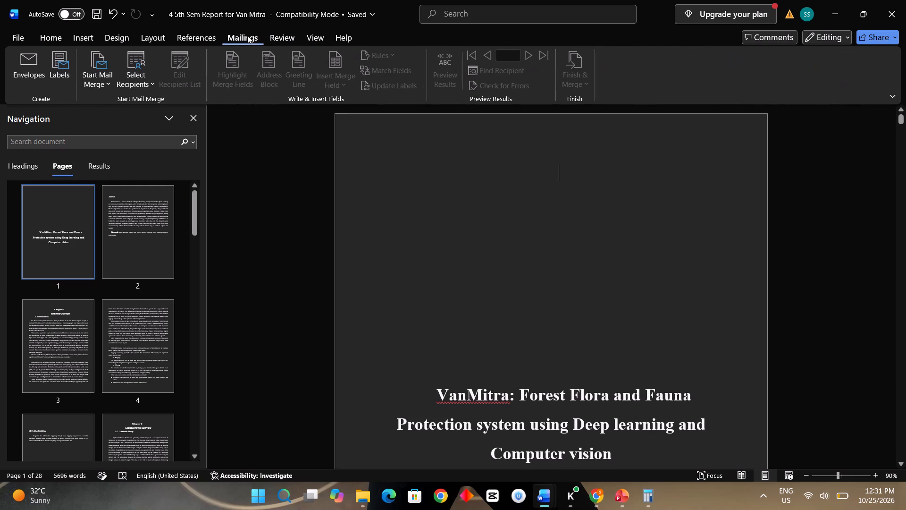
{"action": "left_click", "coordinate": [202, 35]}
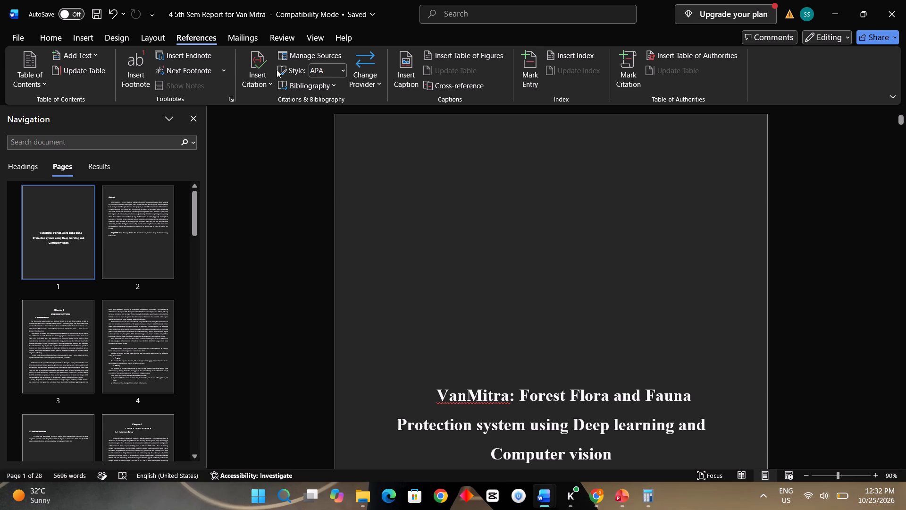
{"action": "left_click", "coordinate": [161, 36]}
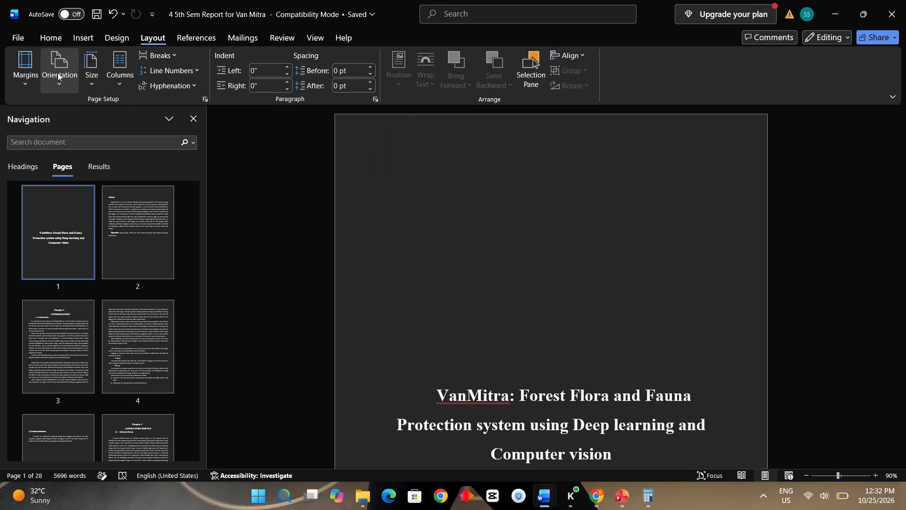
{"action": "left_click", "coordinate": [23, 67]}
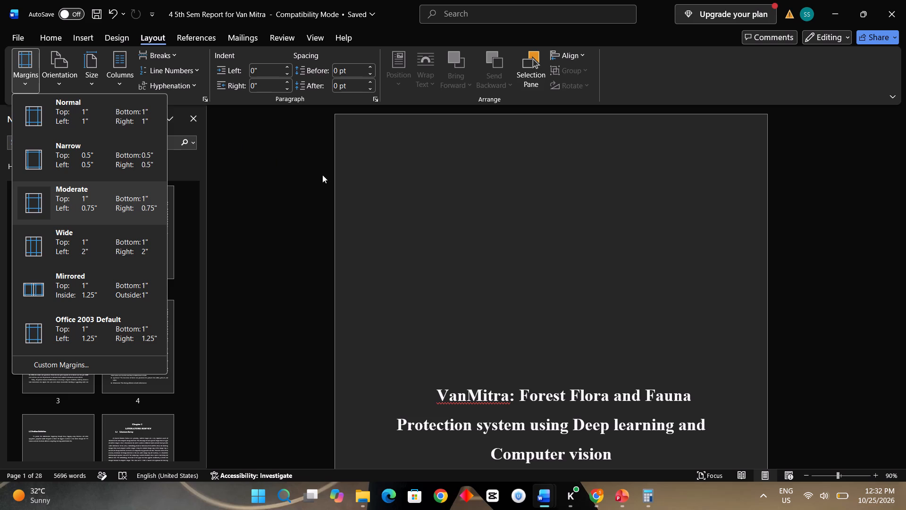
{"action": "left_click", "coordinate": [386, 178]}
Select the entire report, from the title page through to the references.
{"action": "scroll", "coordinate": [386, 178], "scroll_direction": "down", "scroll_amount": 11}
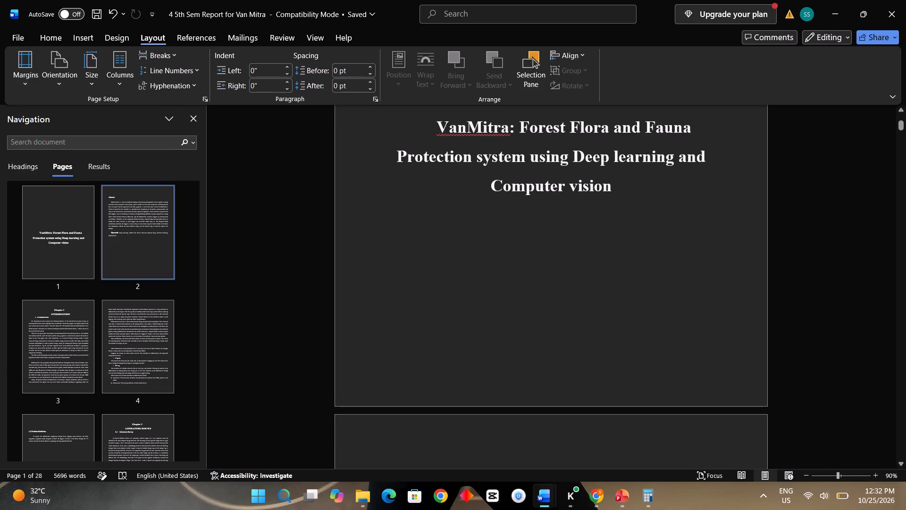
{"action": "key", "text": "ctrl+a"}
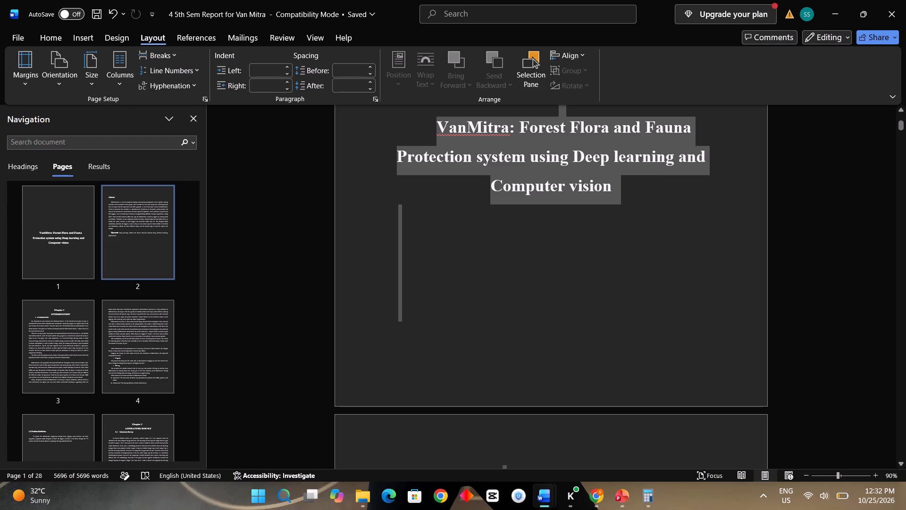
{"action": "scroll", "coordinate": [406, 346], "scroll_direction": "down", "scroll_amount": 2}
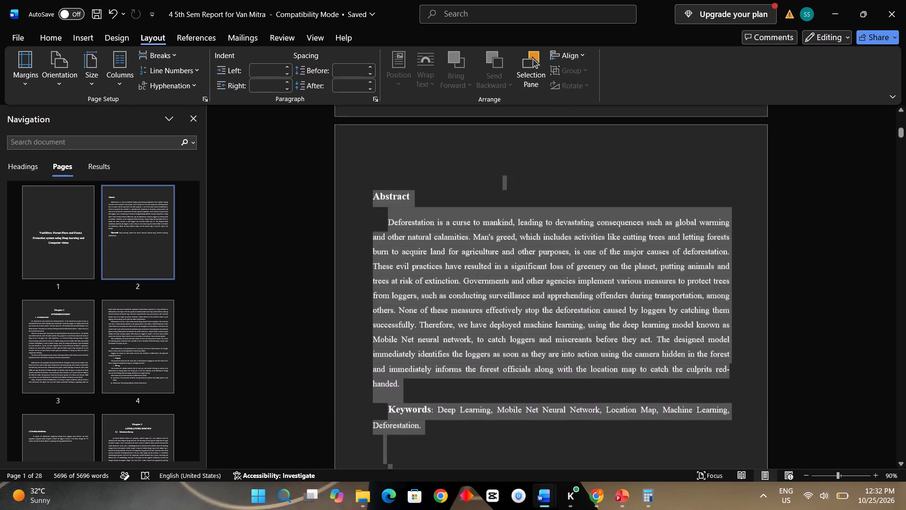
{"action": "scroll", "coordinate": [406, 346], "scroll_direction": "down", "scroll_amount": 6}
{"action": "scroll", "coordinate": [406, 346], "scroll_direction": "up", "scroll_amount": 2}
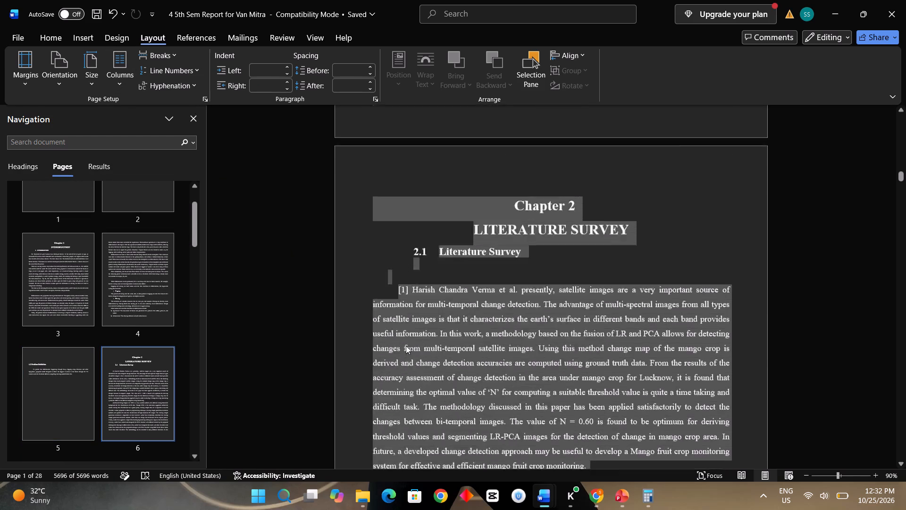
{"action": "scroll", "coordinate": [406, 346], "scroll_direction": "up", "scroll_amount": 6}
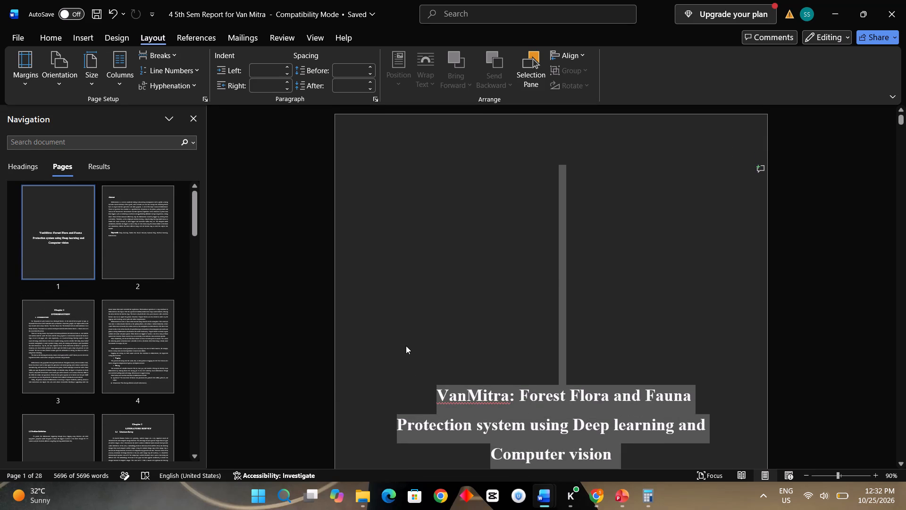
{"action": "scroll", "coordinate": [406, 346], "scroll_direction": "up", "scroll_amount": 1}
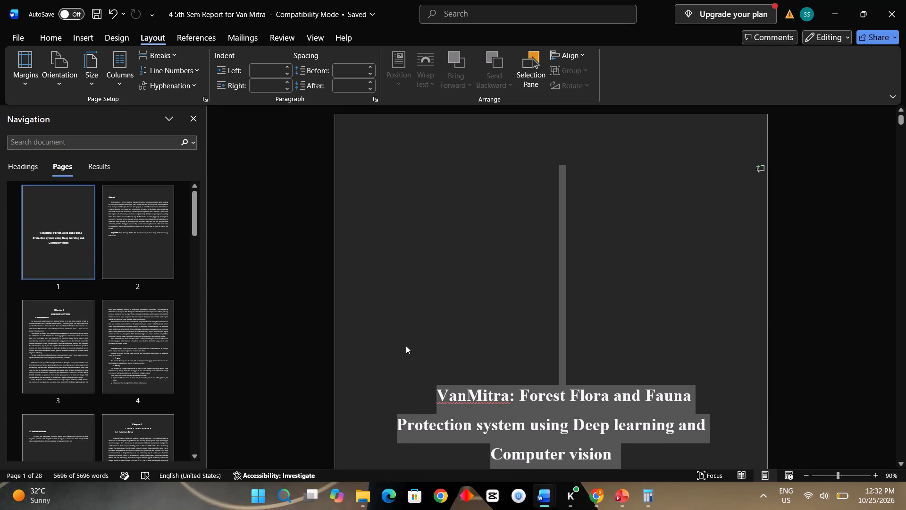
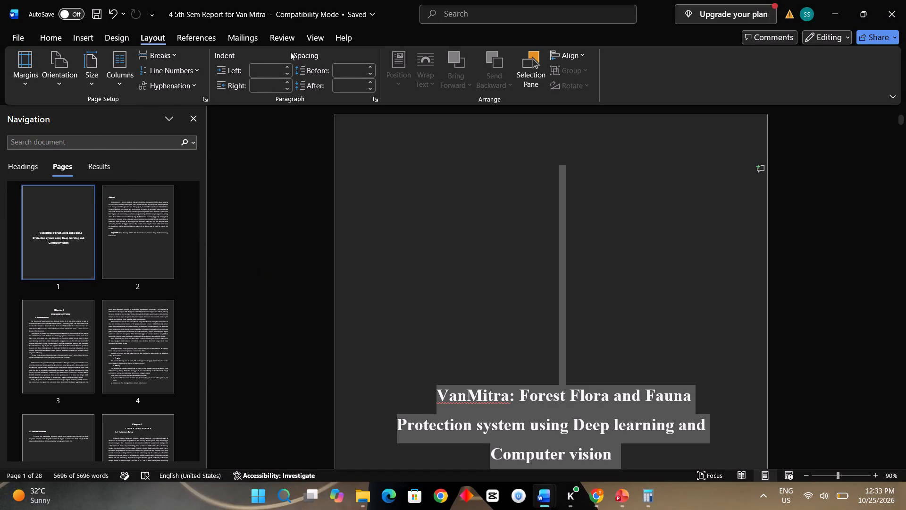
Set the left paragraph indent of the entire selected report to 1.25".
{"action": "left_click", "coordinate": [259, 61]}
{"action": "left_click", "coordinate": [259, 65]}
{"action": "left_click", "coordinate": [288, 70]}
{"action": "left_click", "coordinate": [288, 68]}
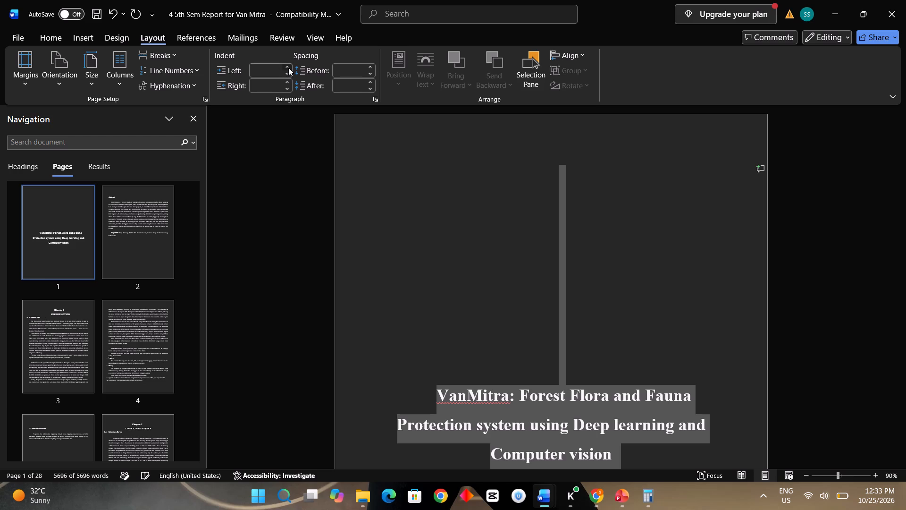
{"action": "left_click", "coordinate": [247, 69]}
{"action": "double_click", "coordinate": [264, 70]}
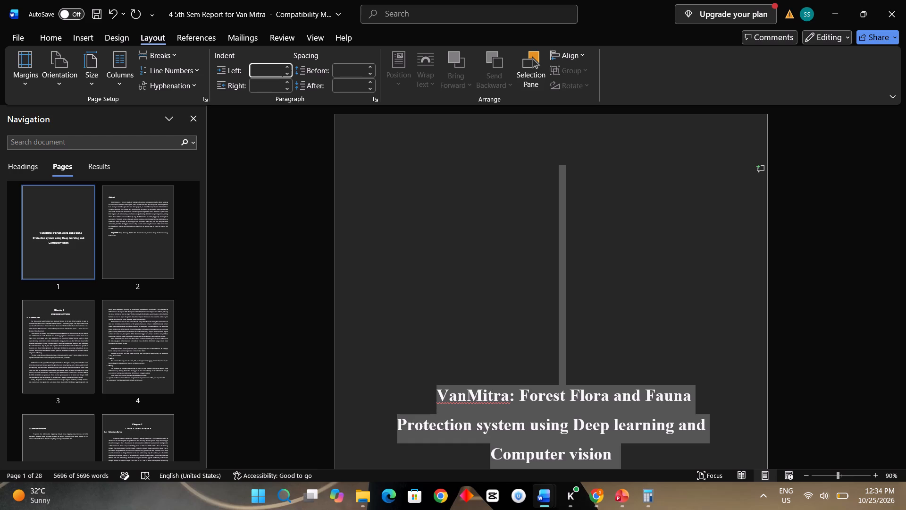
{"action": "key", "text": "1"}
{"action": "key", "text": "period"}
{"action": "type", "text": "25"}
{"action": "left_click", "coordinate": [264, 88]}
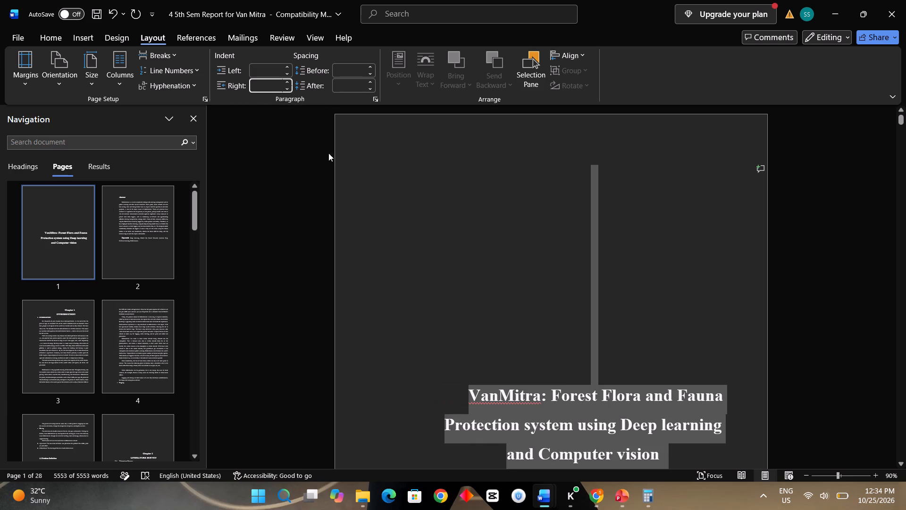
Deselect the text and examine the indentation of the opening pages, from the Abstract through Chapter 1 INTRODUCTION.
{"action": "scroll", "coordinate": [352, 172], "scroll_direction": "down", "scroll_amount": 5}
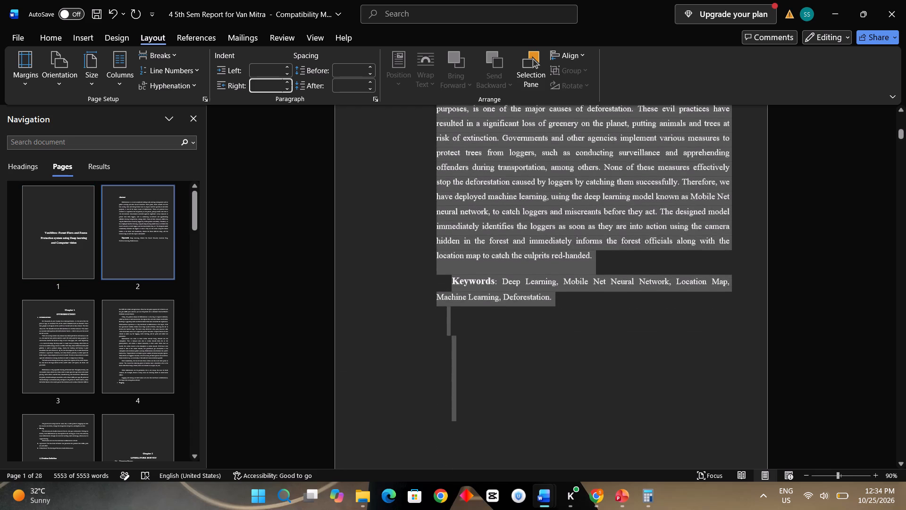
{"action": "scroll", "coordinate": [352, 172], "scroll_direction": "down", "scroll_amount": 5}
{"action": "scroll", "coordinate": [352, 172], "scroll_direction": "up", "scroll_amount": 1}
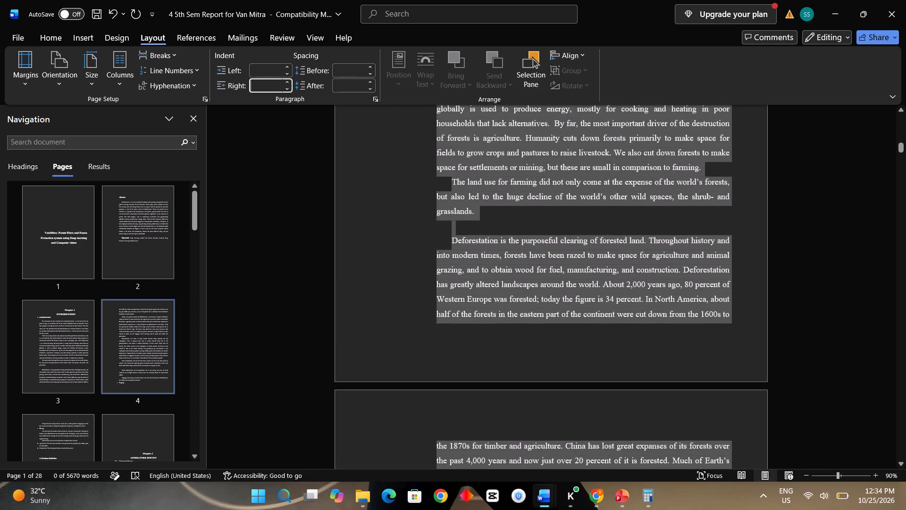
{"action": "scroll", "coordinate": [352, 172], "scroll_direction": "up", "scroll_amount": 2}
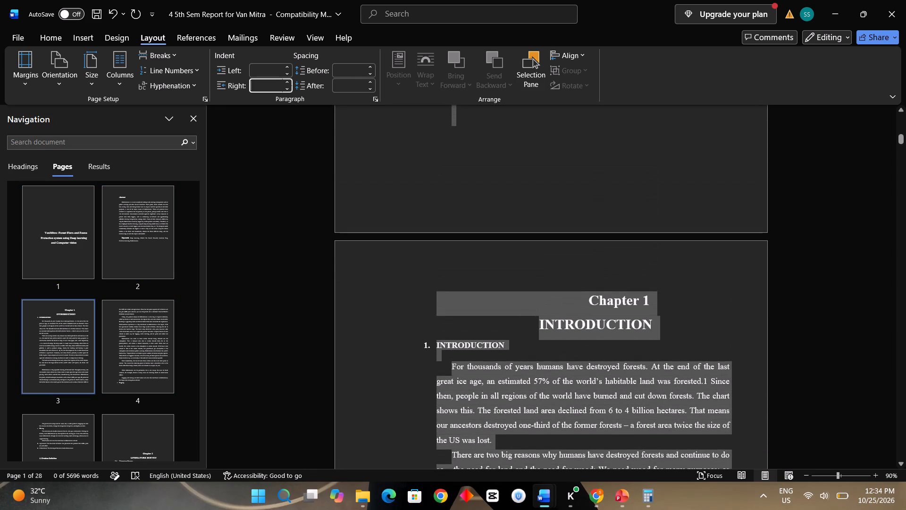
{"action": "left_click", "coordinate": [386, 175]}
{"action": "scroll", "coordinate": [386, 175], "scroll_direction": "up", "scroll_amount": 5}
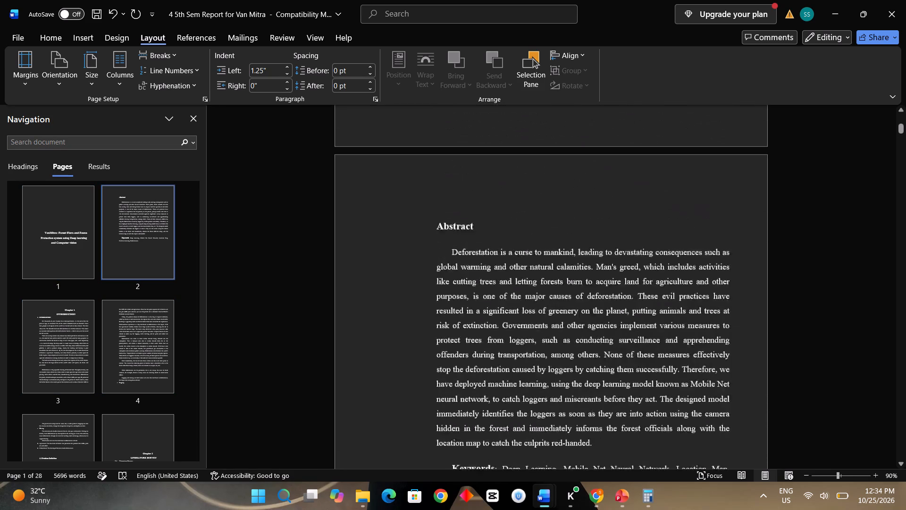
{"action": "scroll", "coordinate": [386, 175], "scroll_direction": "down", "scroll_amount": 2}
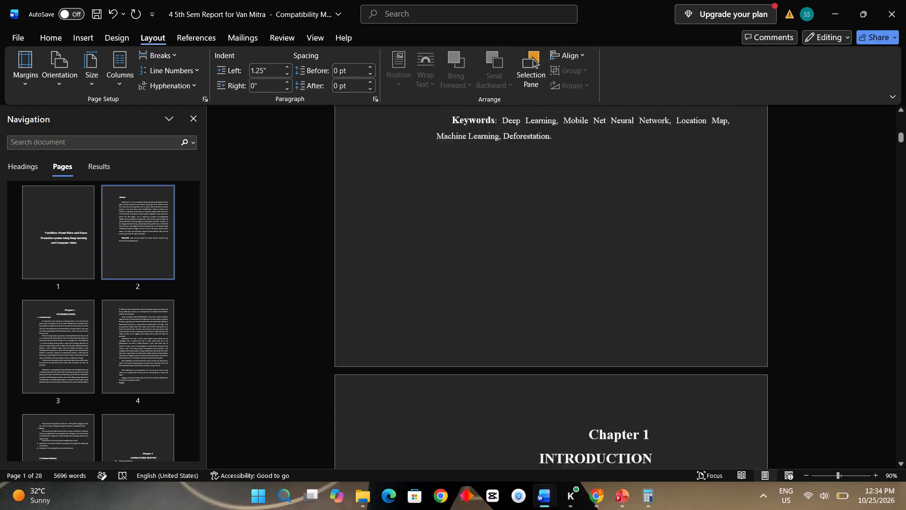
{"action": "scroll", "coordinate": [386, 175], "scroll_direction": "down", "scroll_amount": 2}
{"action": "scroll", "coordinate": [386, 175], "scroll_direction": "up", "scroll_amount": 1}
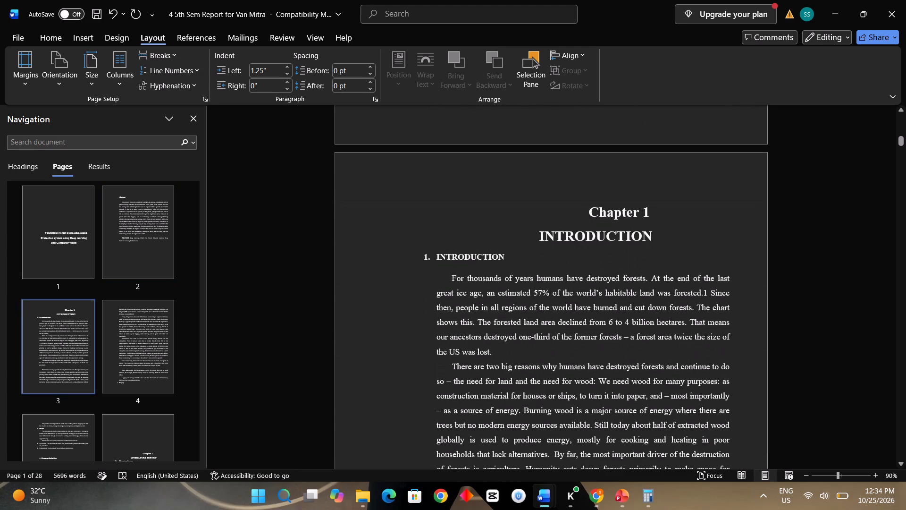
{"action": "scroll", "coordinate": [386, 175], "scroll_direction": "up", "scroll_amount": 3}
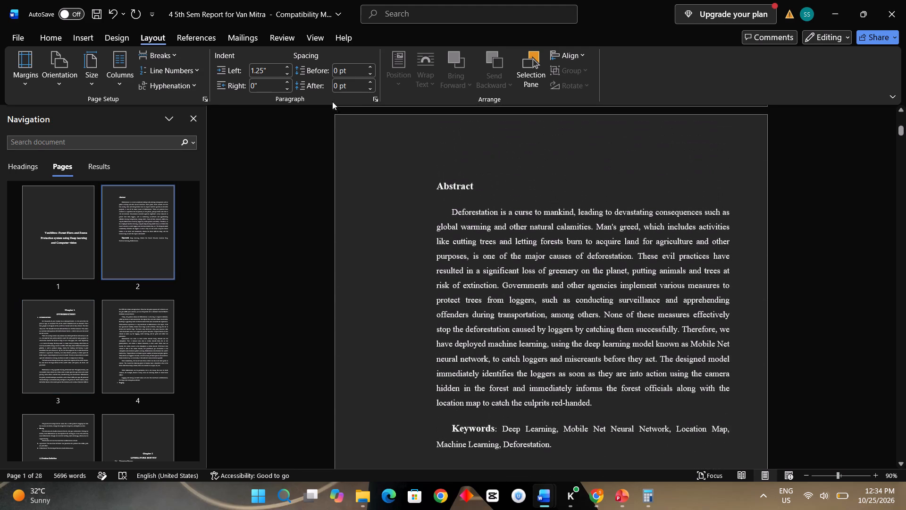
Adjust the left indent of the blank paragraph below the Abstract's keywords to 1".
{"action": "left_click", "coordinate": [286, 65]}
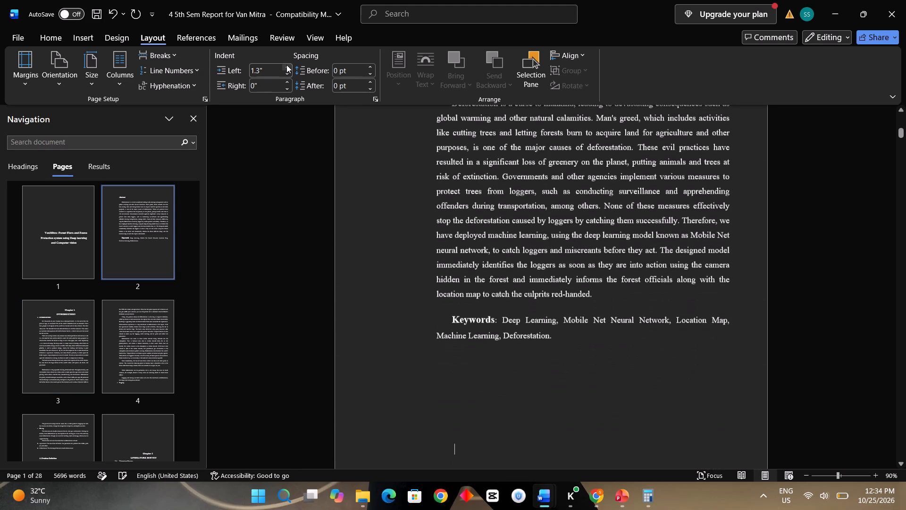
{"action": "left_click", "coordinate": [286, 65]}
{"action": "left_click", "coordinate": [286, 65]}
{"action": "left_click", "coordinate": [286, 65]}
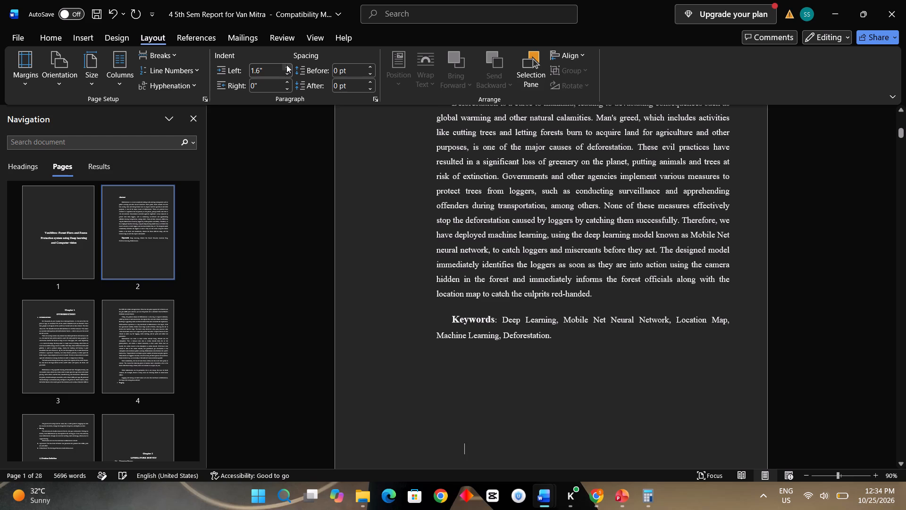
{"action": "triple_click", "coordinate": [285, 72]}
{"action": "double_click", "coordinate": [285, 72]}
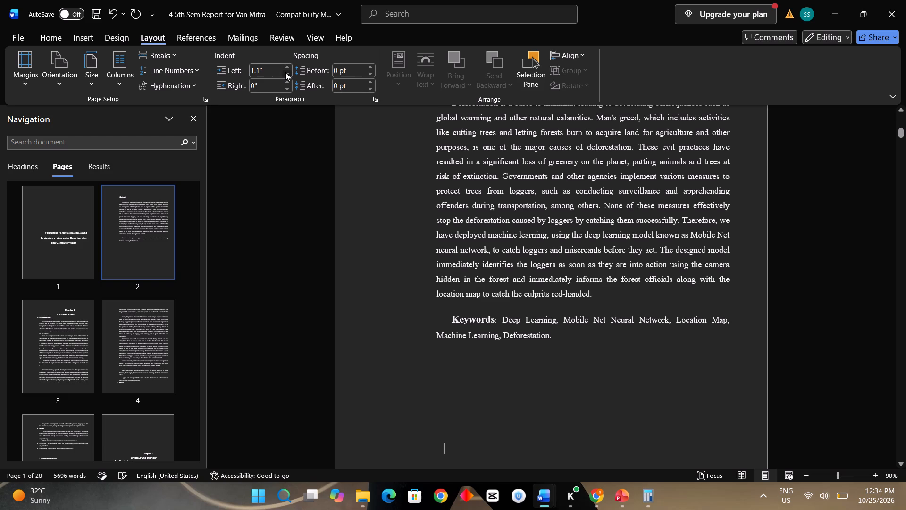
{"action": "left_click", "coordinate": [285, 72]}
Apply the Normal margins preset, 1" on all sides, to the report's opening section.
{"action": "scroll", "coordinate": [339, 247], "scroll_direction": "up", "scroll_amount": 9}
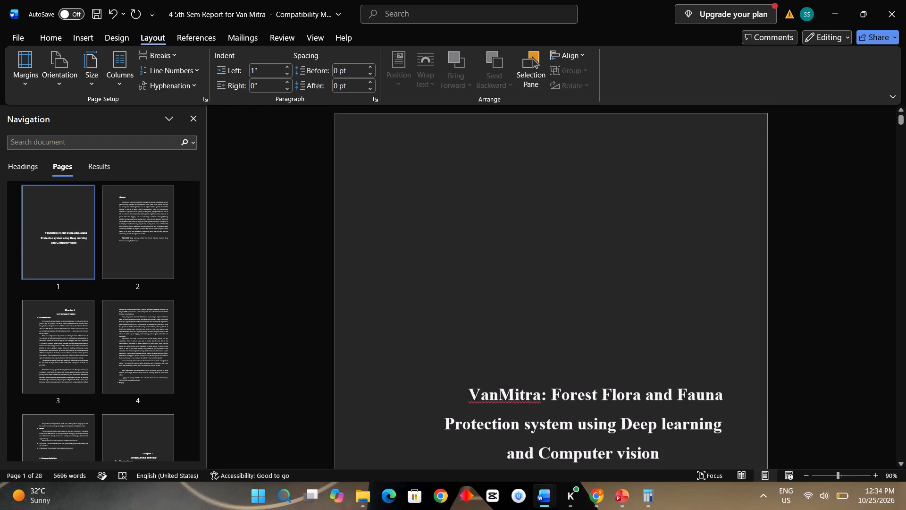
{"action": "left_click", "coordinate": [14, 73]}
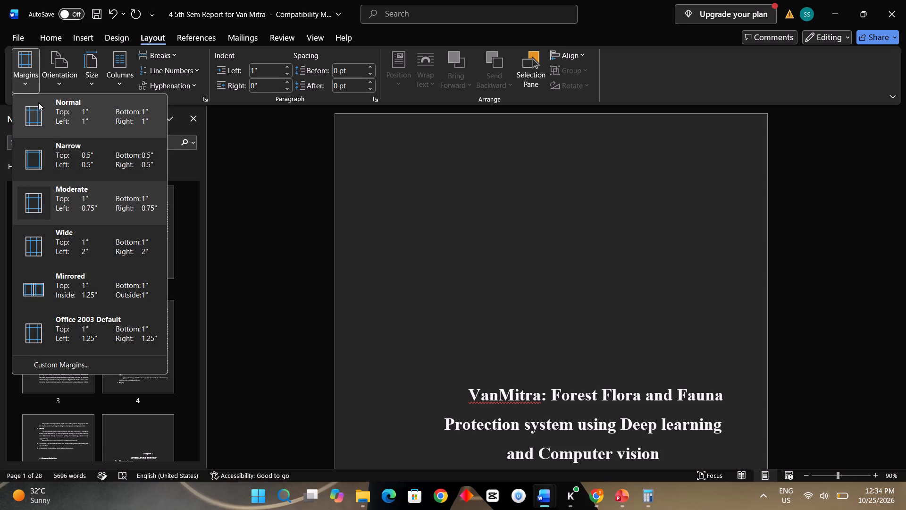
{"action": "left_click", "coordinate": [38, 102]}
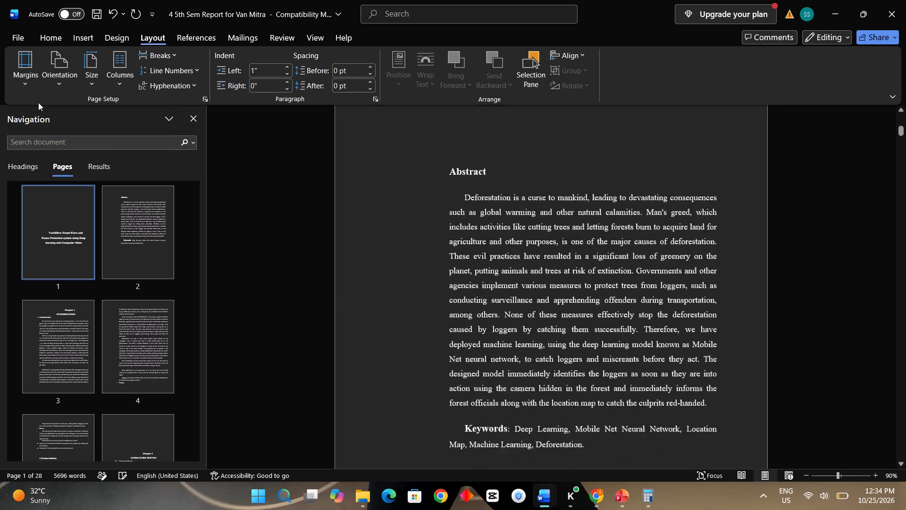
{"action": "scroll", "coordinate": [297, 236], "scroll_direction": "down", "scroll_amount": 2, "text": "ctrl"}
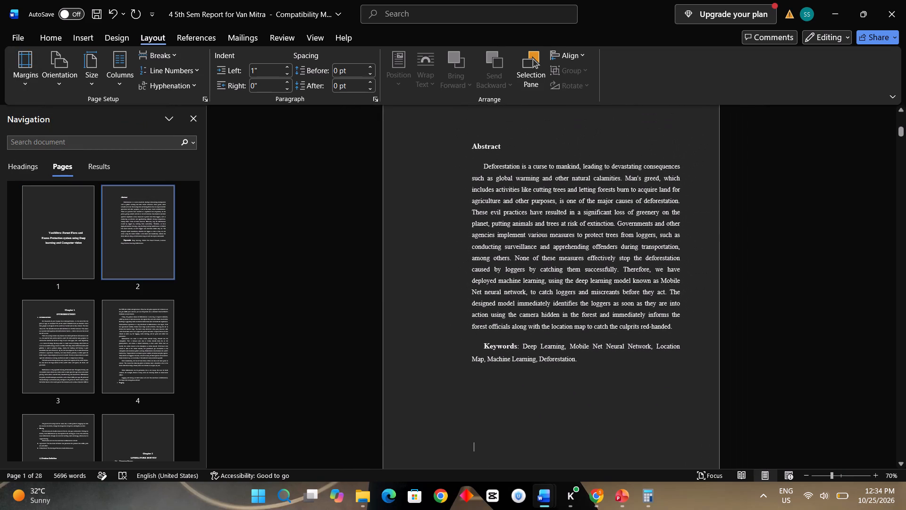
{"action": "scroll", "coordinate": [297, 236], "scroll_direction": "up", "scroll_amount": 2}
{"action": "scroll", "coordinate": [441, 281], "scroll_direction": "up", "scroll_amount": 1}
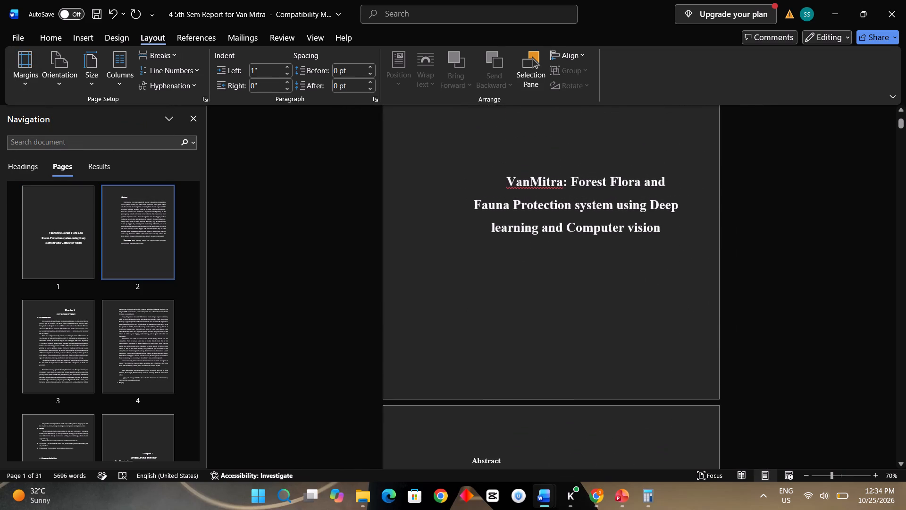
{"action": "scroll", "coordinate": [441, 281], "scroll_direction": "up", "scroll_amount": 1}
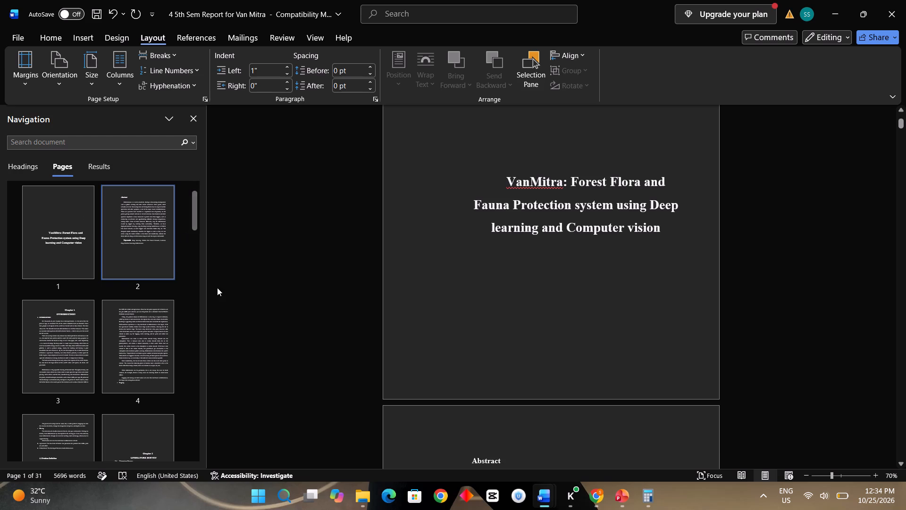
Select the entire report and apply the Normal margins preset, 1" on all sides.
{"action": "key", "text": "ctrl+a"}
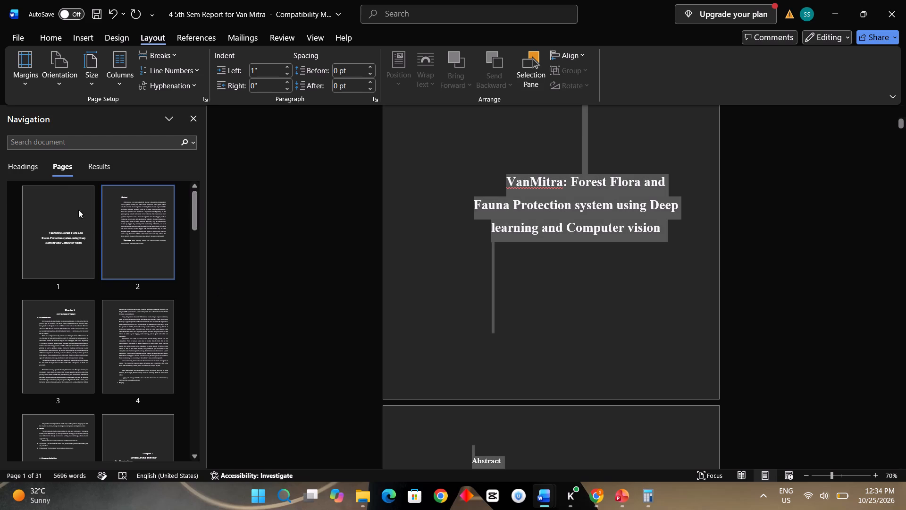
{"action": "left_click", "coordinate": [27, 79]}
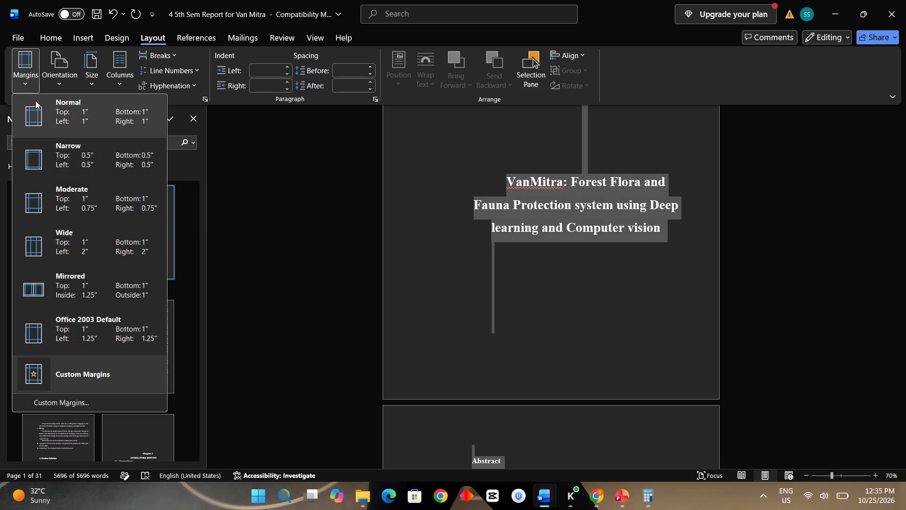
{"action": "left_click", "coordinate": [35, 101]}
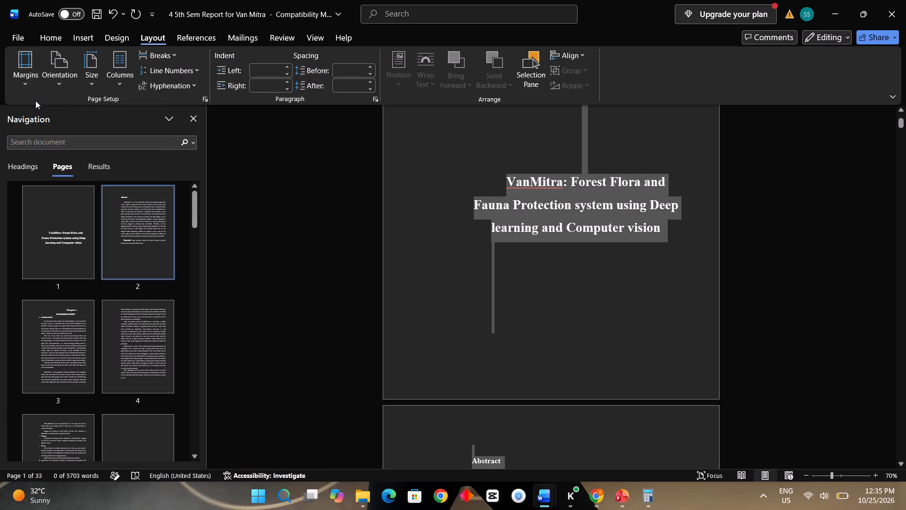
Deselect the text and examine the page layout from the title page through the Literature Survey pages.
{"action": "left_click", "coordinate": [555, 387]}
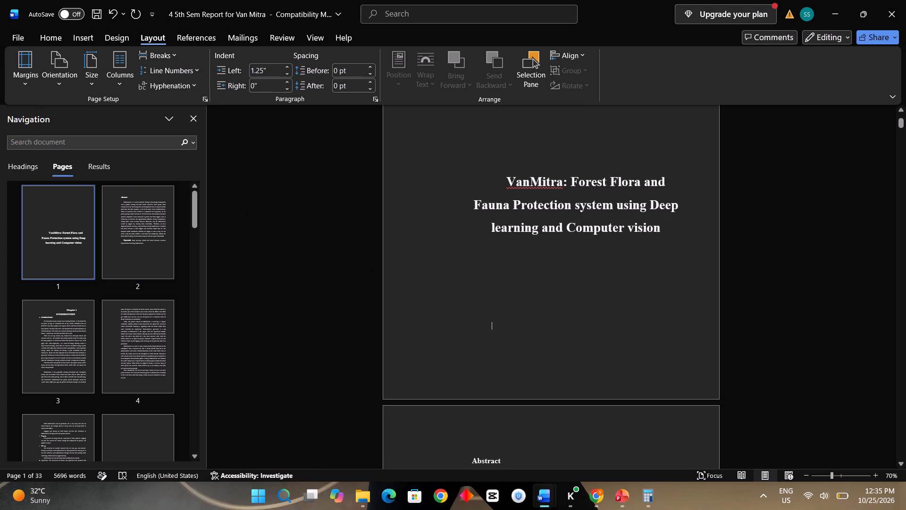
{"action": "scroll", "coordinate": [555, 387], "scroll_direction": "down", "scroll_amount": 6}
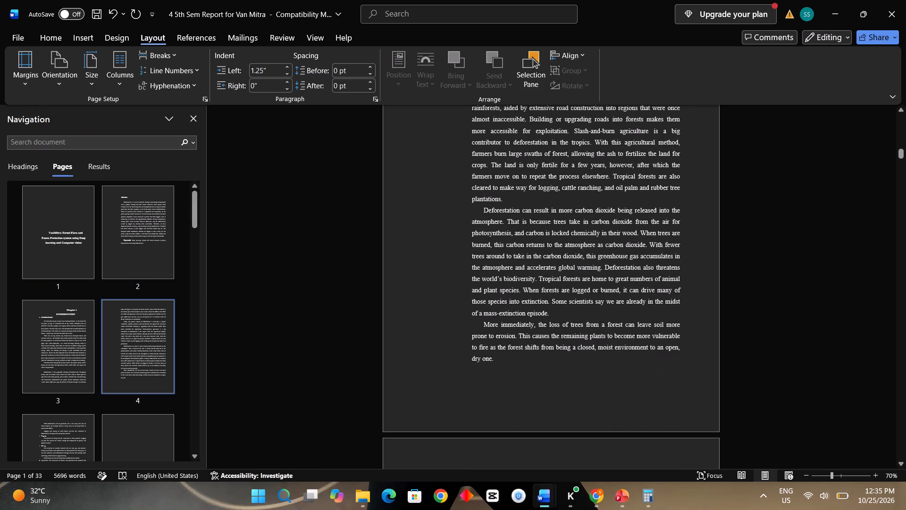
{"action": "scroll", "coordinate": [555, 387], "scroll_direction": "down", "scroll_amount": 6}
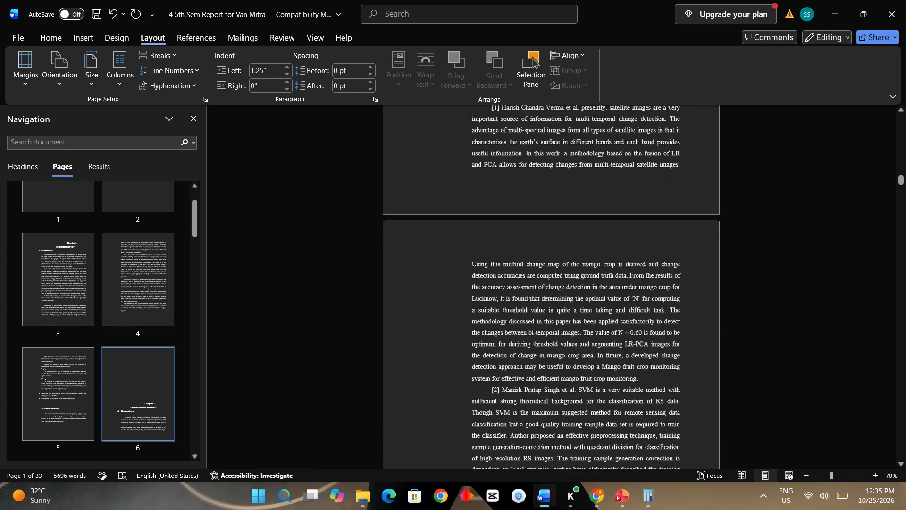
{"action": "scroll", "coordinate": [555, 387], "scroll_direction": "down", "scroll_amount": 5}
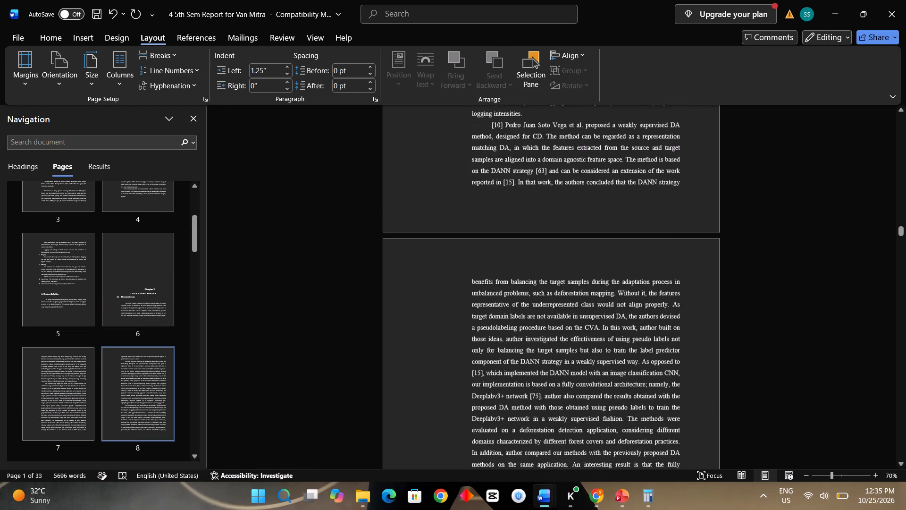
{"action": "scroll", "coordinate": [555, 387], "scroll_direction": "down", "scroll_amount": 5}
{"action": "scroll", "coordinate": [555, 387], "scroll_direction": "up", "scroll_amount": 6}
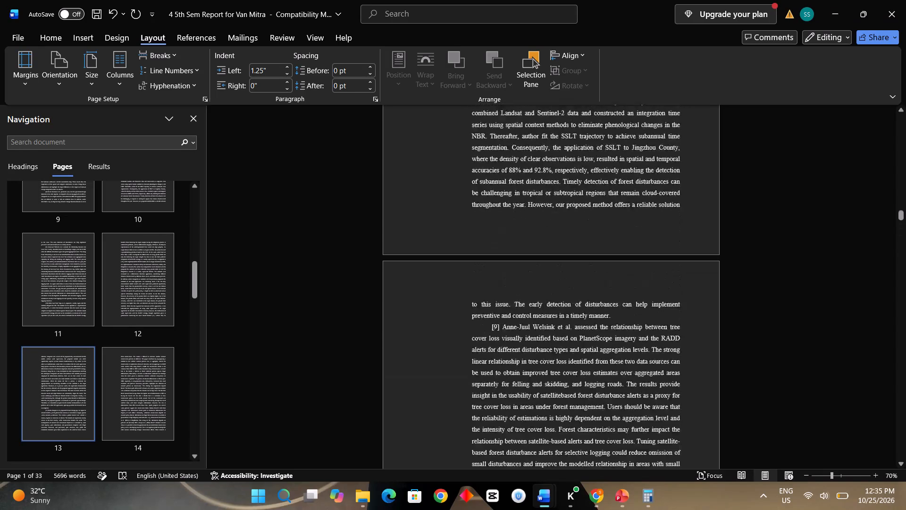
{"action": "scroll", "coordinate": [555, 387], "scroll_direction": "up", "scroll_amount": 3}
{"action": "scroll", "coordinate": [555, 387], "scroll_direction": "down", "scroll_amount": 1}
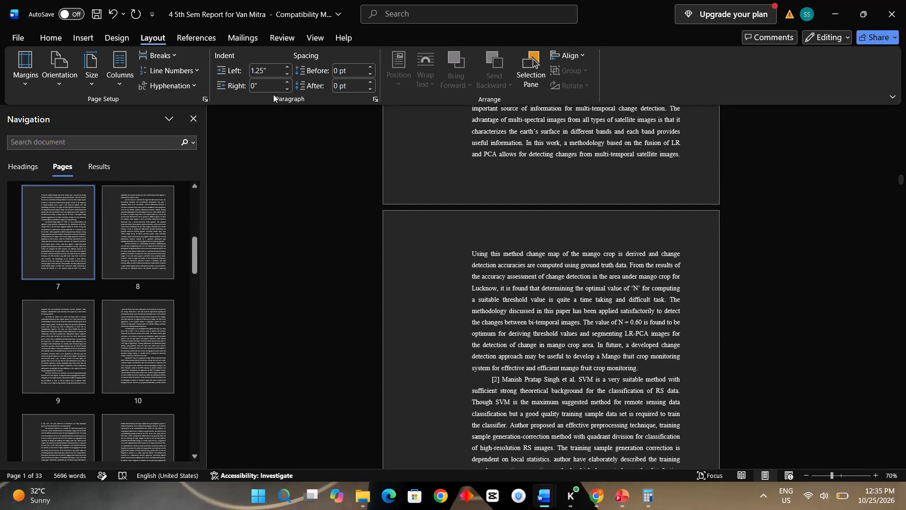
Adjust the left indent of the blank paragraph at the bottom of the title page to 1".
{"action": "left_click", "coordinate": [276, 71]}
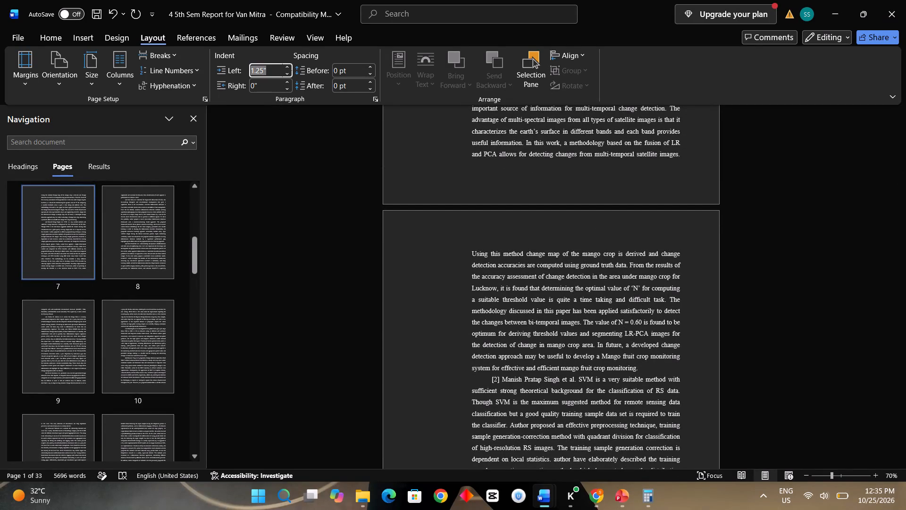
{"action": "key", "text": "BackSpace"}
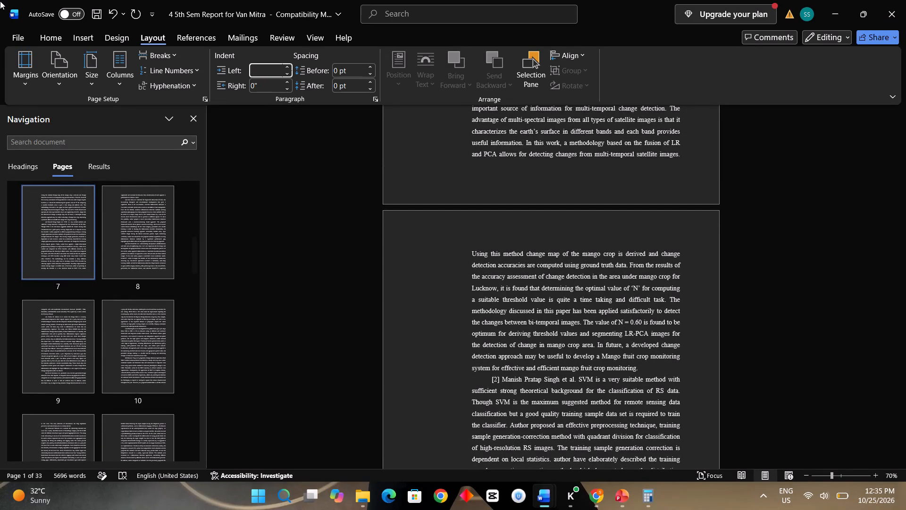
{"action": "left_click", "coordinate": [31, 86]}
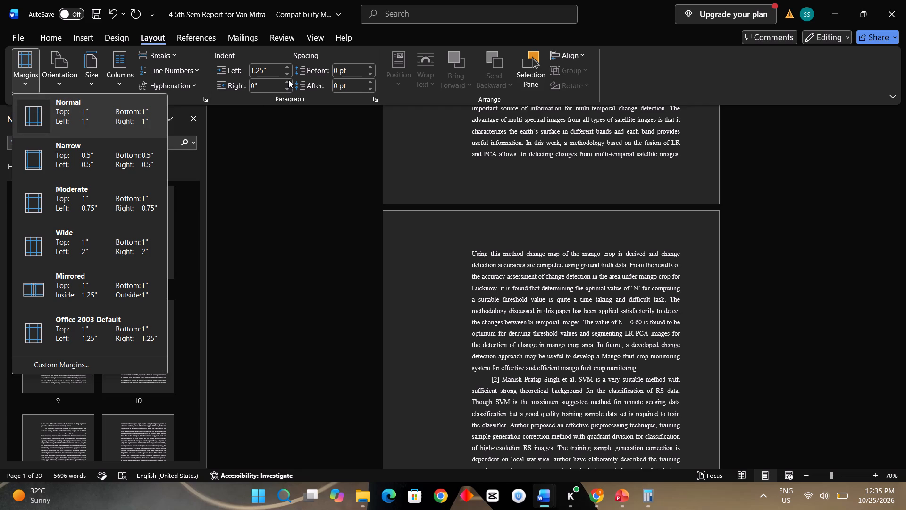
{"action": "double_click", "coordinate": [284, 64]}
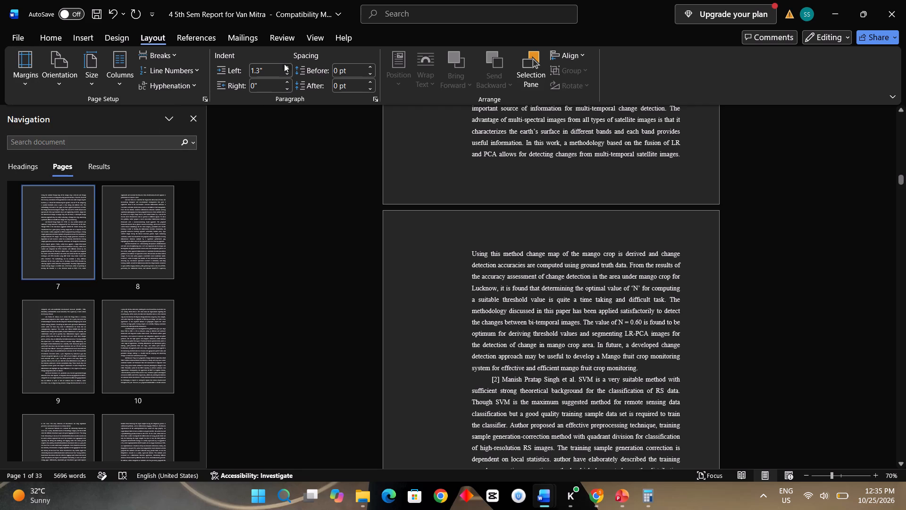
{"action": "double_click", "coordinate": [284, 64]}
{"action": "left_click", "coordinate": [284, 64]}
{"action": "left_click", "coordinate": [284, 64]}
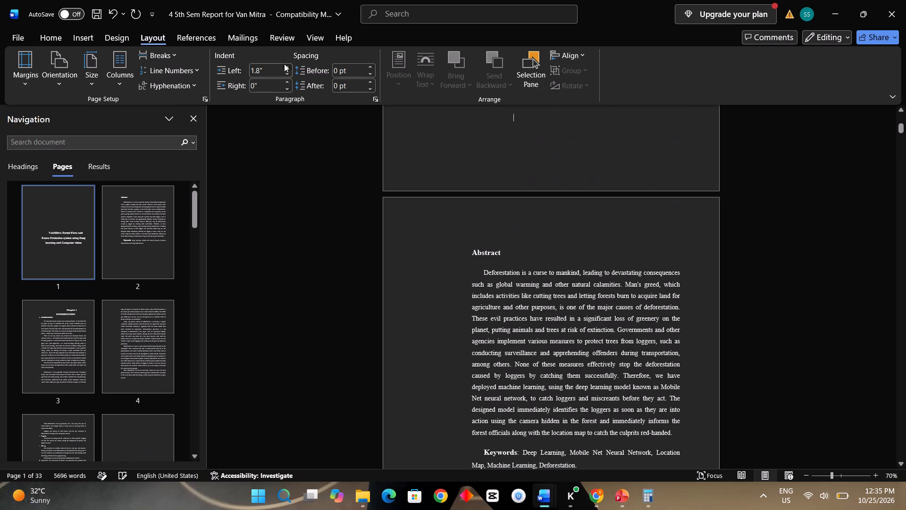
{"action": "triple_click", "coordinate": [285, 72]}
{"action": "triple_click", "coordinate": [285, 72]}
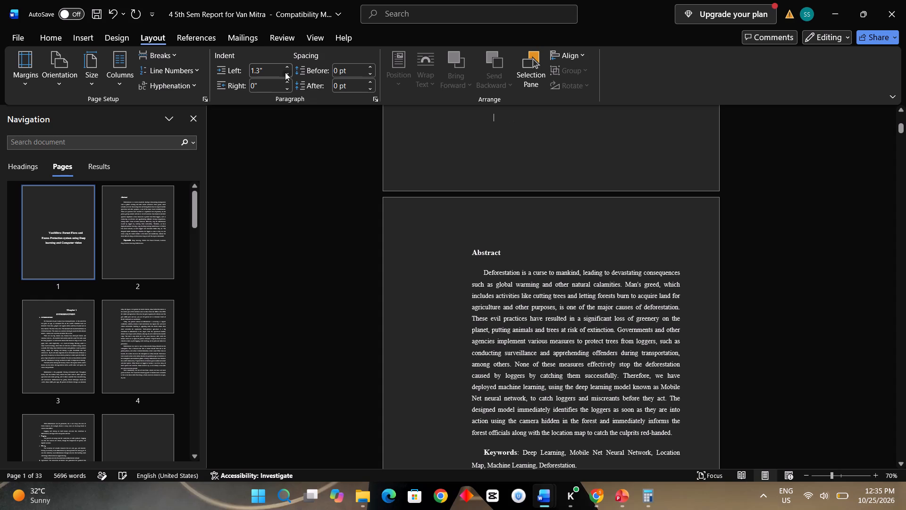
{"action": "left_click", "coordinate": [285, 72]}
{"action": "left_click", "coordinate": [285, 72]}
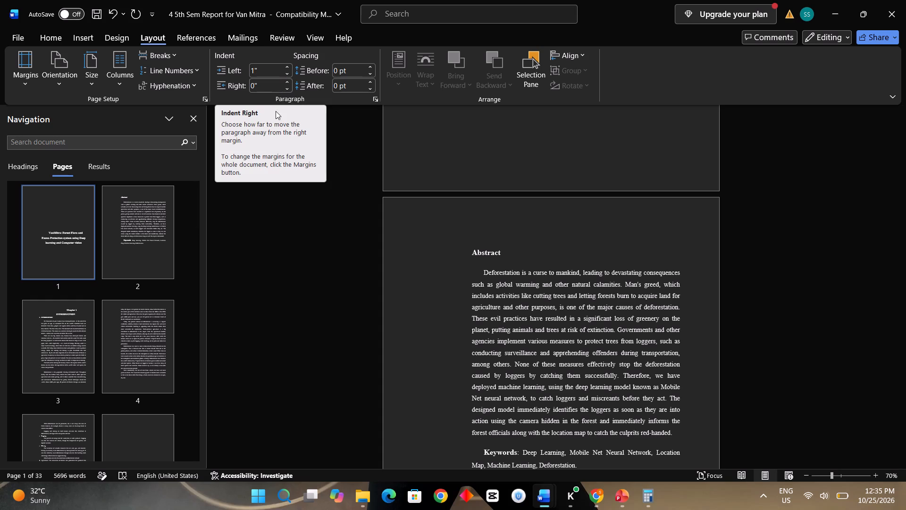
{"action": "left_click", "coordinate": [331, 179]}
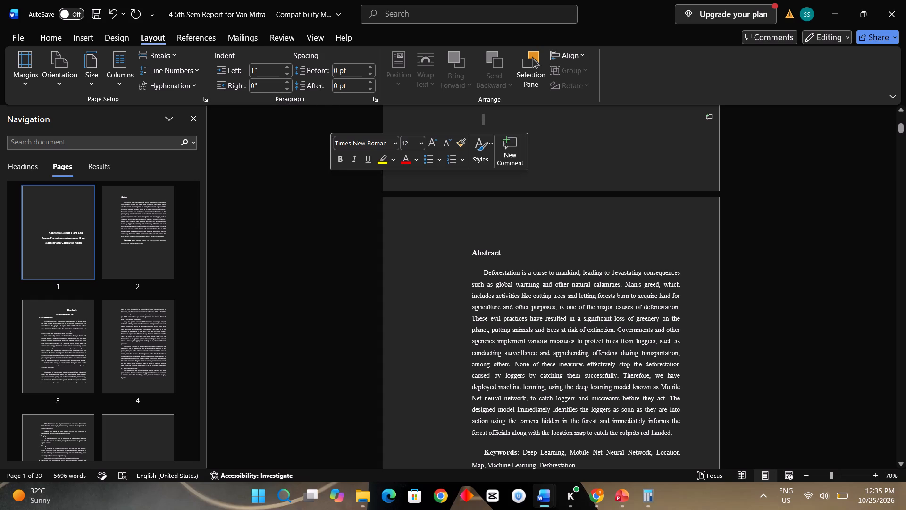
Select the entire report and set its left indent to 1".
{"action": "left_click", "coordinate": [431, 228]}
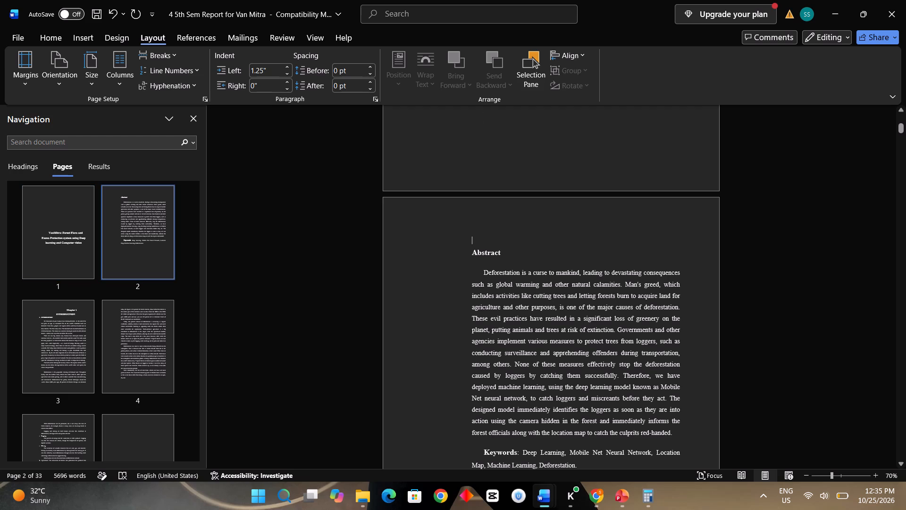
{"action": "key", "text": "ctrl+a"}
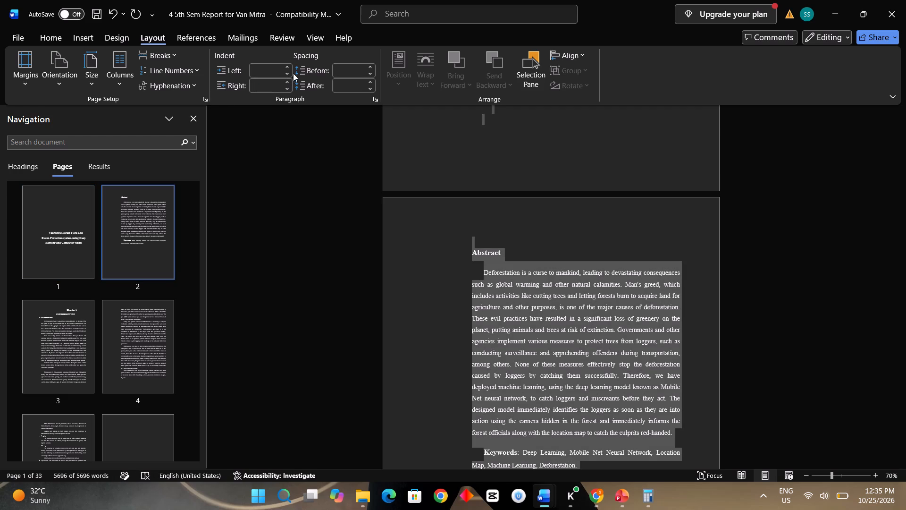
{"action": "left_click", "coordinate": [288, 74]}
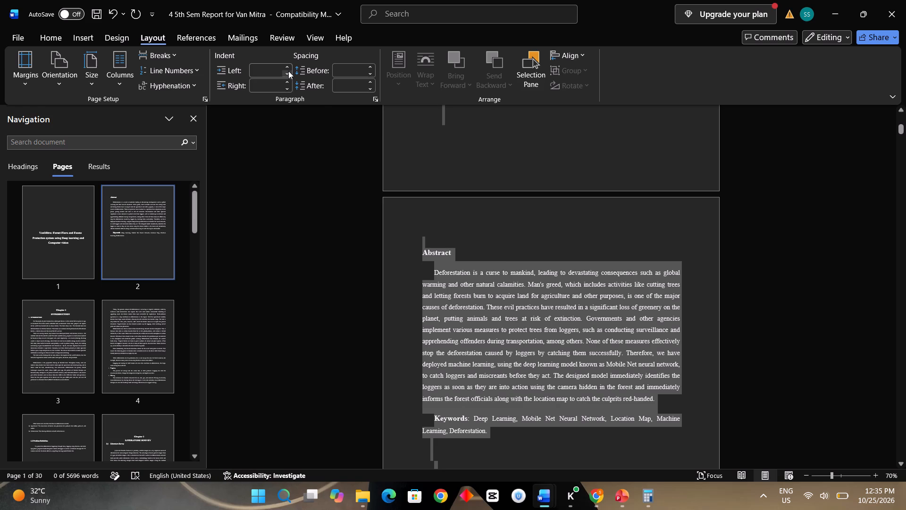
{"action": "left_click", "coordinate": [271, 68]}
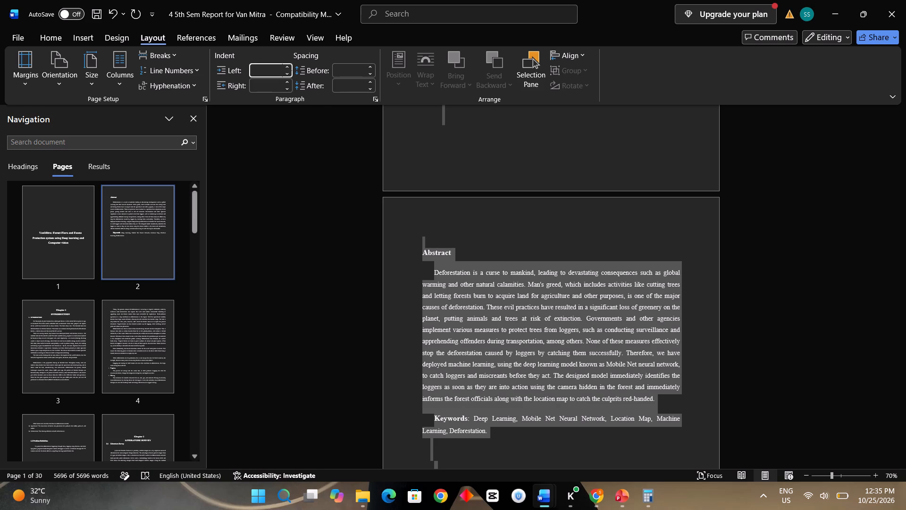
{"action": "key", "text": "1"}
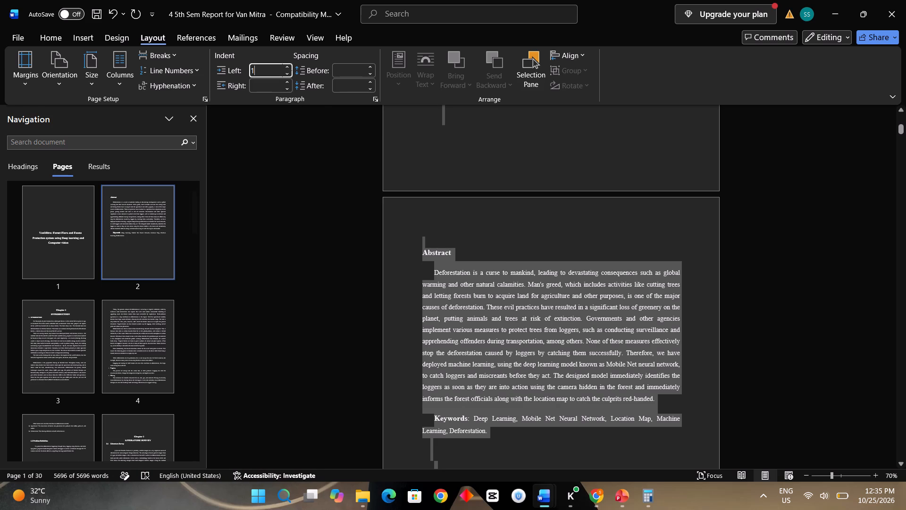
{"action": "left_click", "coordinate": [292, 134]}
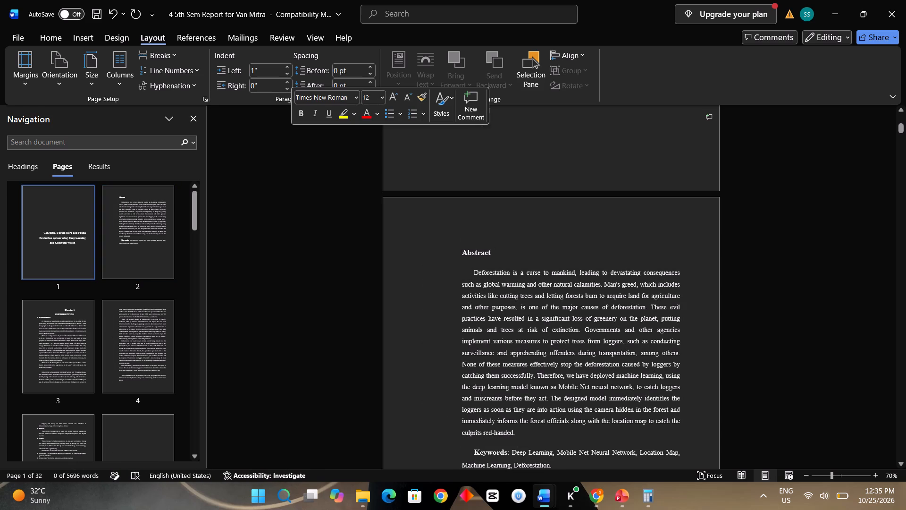
Select the entire report and reduce its left indent to 0".
{"action": "scroll", "coordinate": [447, 196], "scroll_direction": "up", "scroll_amount": 10}
{"action": "scroll", "coordinate": [447, 196], "scroll_direction": "down", "scroll_amount": 4}
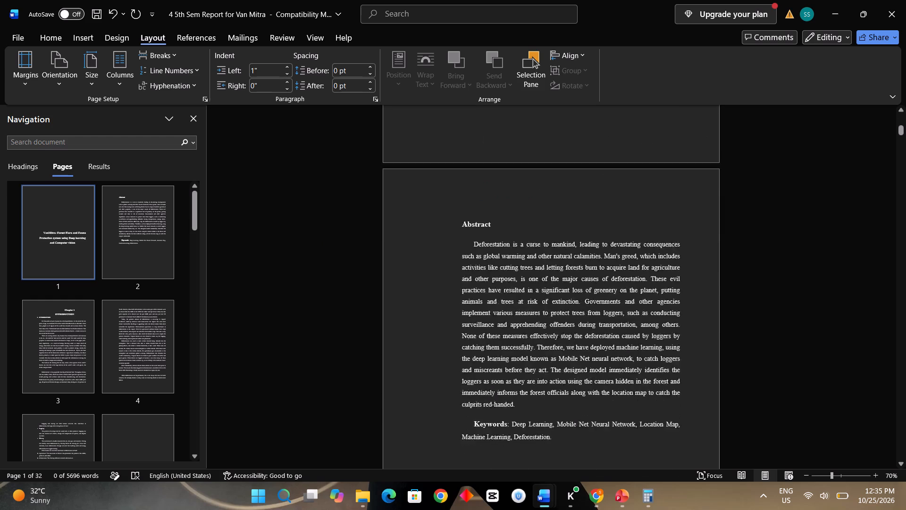
{"action": "scroll", "coordinate": [447, 196], "scroll_direction": "left", "scroll_amount": 1}
{"action": "scroll", "coordinate": [447, 196], "scroll_direction": "down", "scroll_amount": 2}
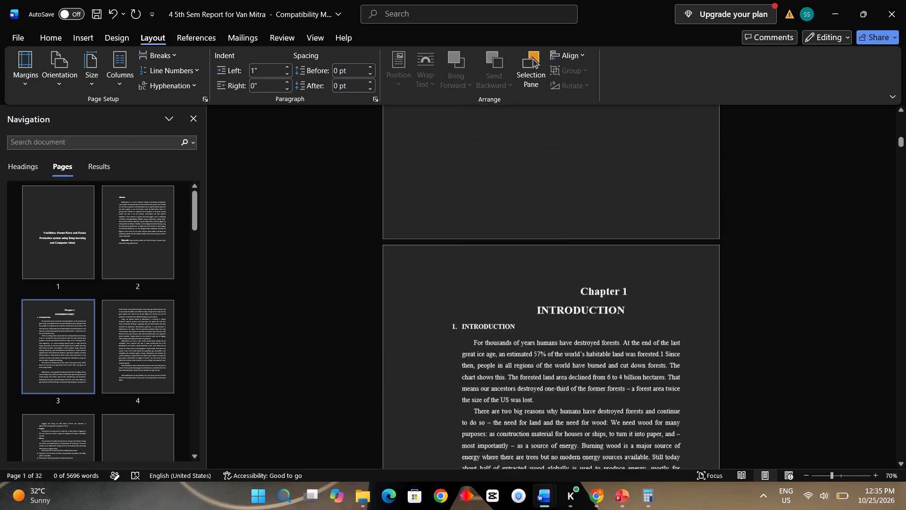
{"action": "scroll", "coordinate": [447, 196], "scroll_direction": "down", "scroll_amount": 6}
{"action": "scroll", "coordinate": [447, 196], "scroll_direction": "up", "scroll_amount": 4}
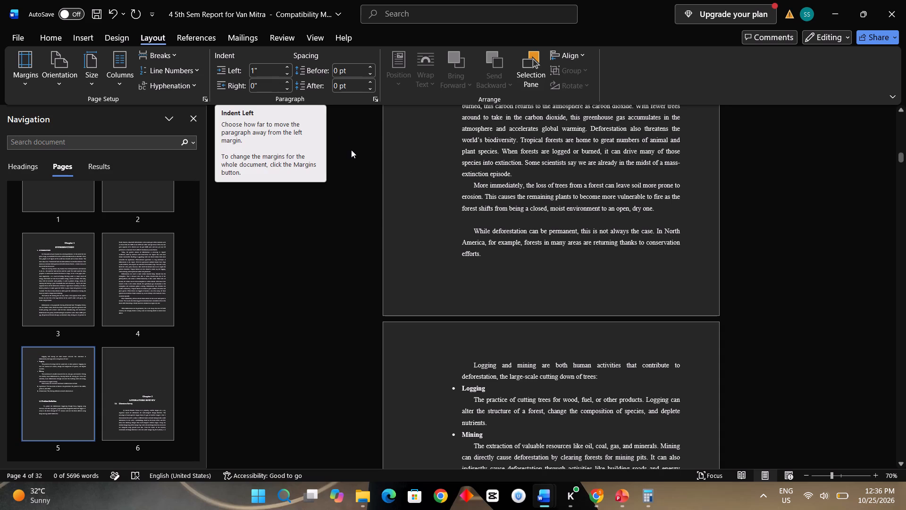
{"action": "key", "text": "ctrl+a"}
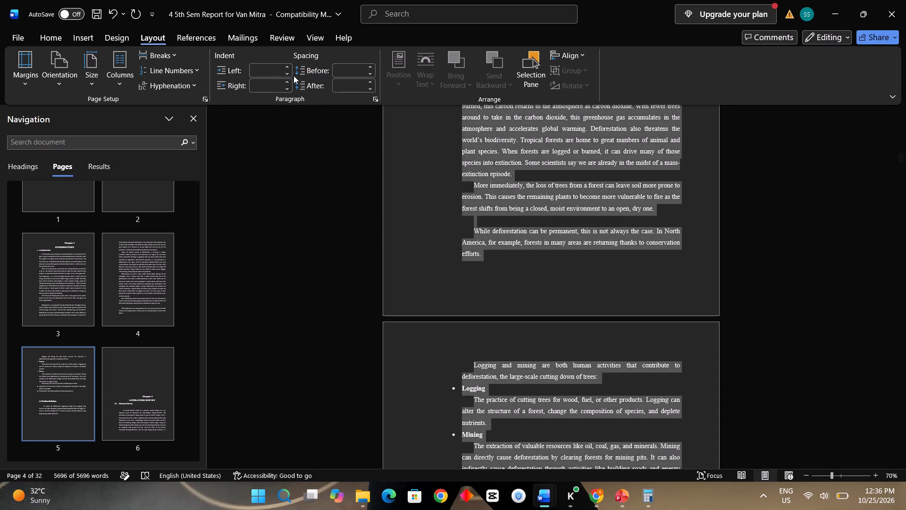
{"action": "left_click", "coordinate": [285, 72]}
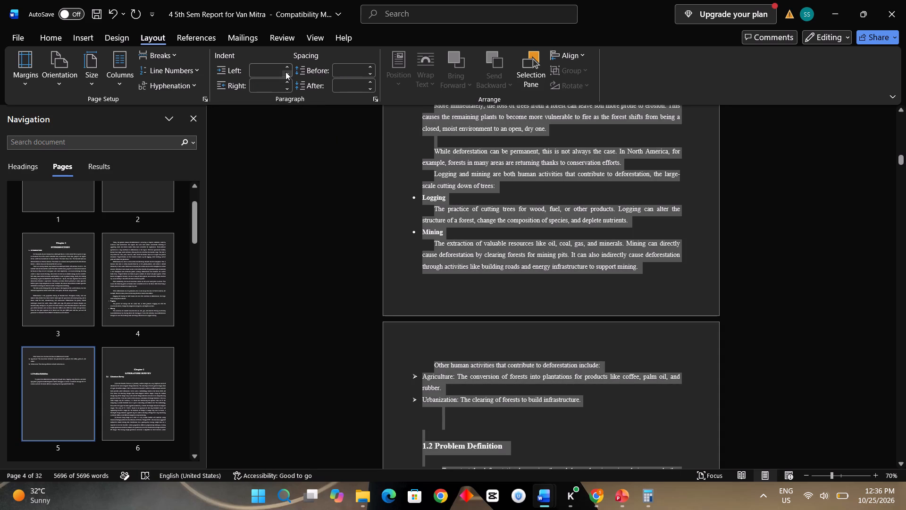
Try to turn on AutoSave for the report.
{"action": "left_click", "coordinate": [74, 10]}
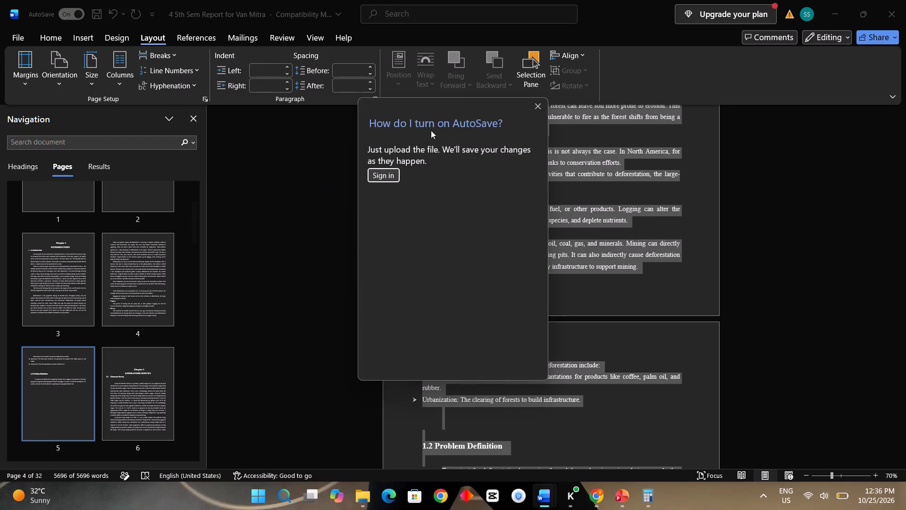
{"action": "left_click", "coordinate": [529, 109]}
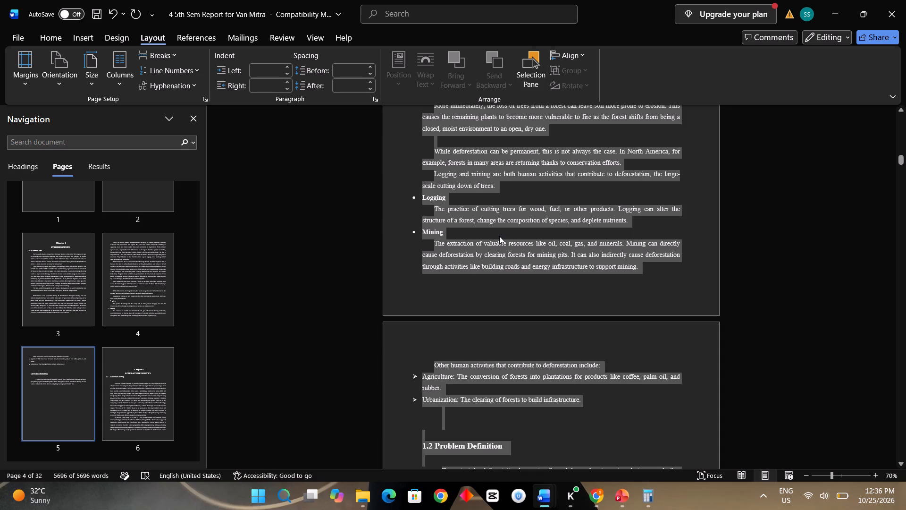
Deselect the text and examine the page layout from the title page through the start of the Literature Survey.
{"action": "scroll", "coordinate": [499, 236], "scroll_direction": "up", "scroll_amount": 7}
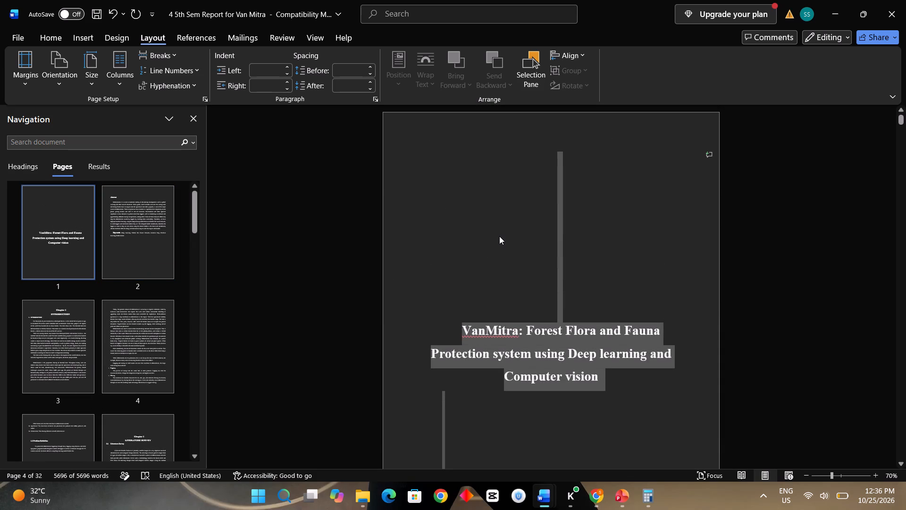
{"action": "right_click", "coordinate": [499, 236]}
{"action": "left_click", "coordinate": [499, 236]}
{"action": "left_click", "coordinate": [640, 285]}
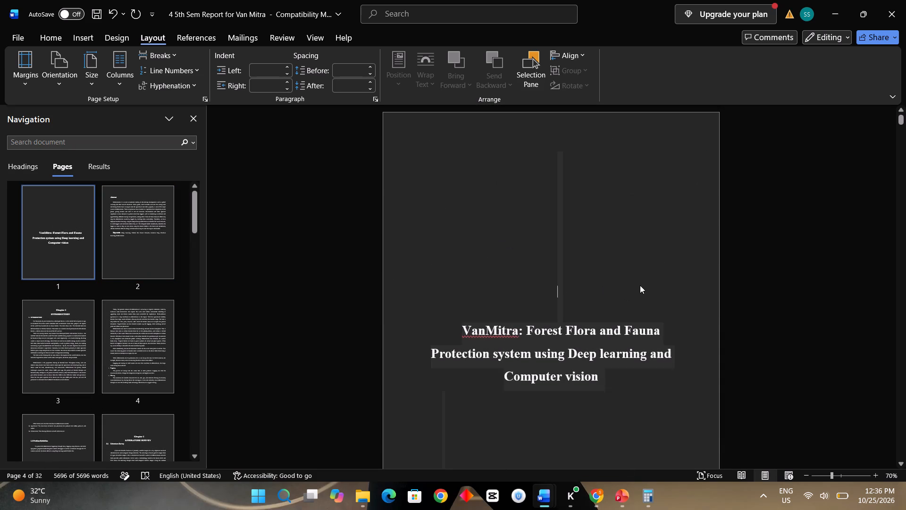
{"action": "scroll", "coordinate": [540, 350], "scroll_direction": "down", "scroll_amount": 6}
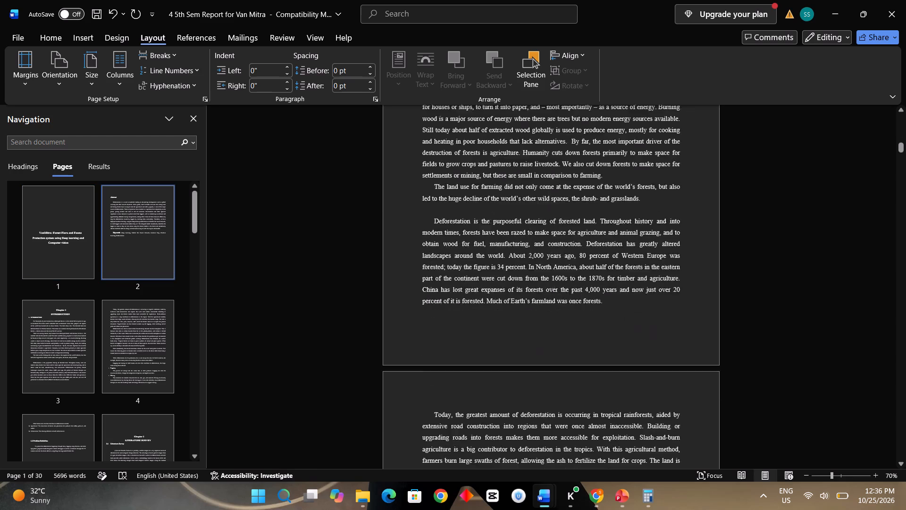
{"action": "scroll", "coordinate": [540, 350], "scroll_direction": "down", "scroll_amount": 5}
{"action": "scroll", "coordinate": [540, 350], "scroll_direction": "up", "scroll_amount": 1}
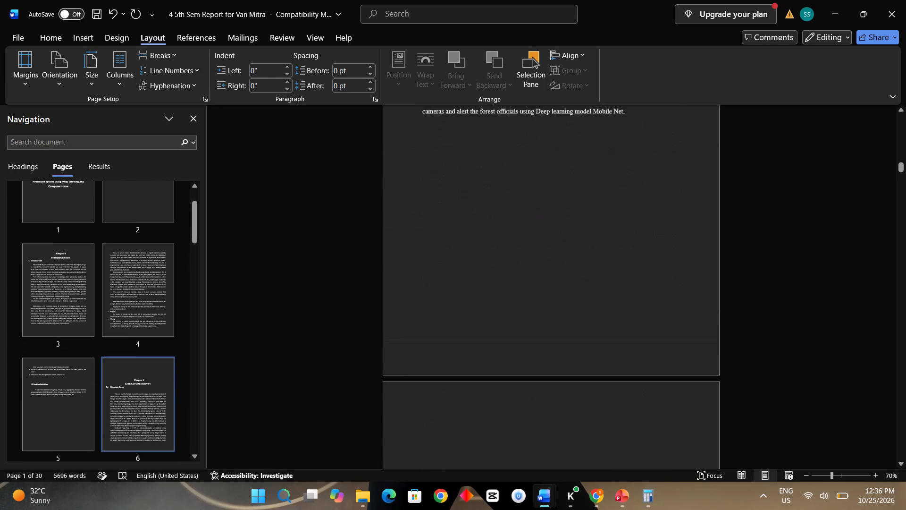
{"action": "scroll", "coordinate": [540, 350], "scroll_direction": "up", "scroll_amount": 1}
{"action": "scroll", "coordinate": [522, 391], "scroll_direction": "down", "scroll_amount": 4}
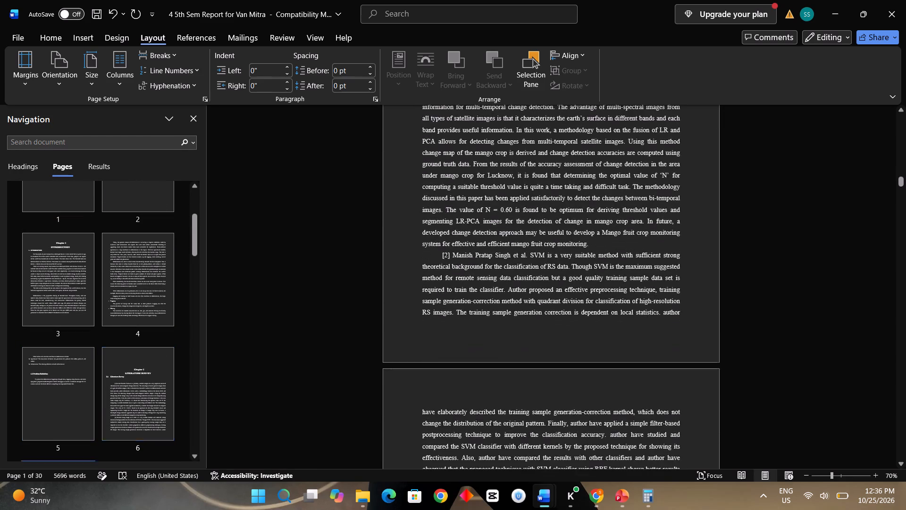
Examine the layout of the remaining Literature Survey pages and the Chapter 3 figures, module descriptions and DFD diagrams.
{"action": "scroll", "coordinate": [522, 391], "scroll_direction": "down", "scroll_amount": 9}
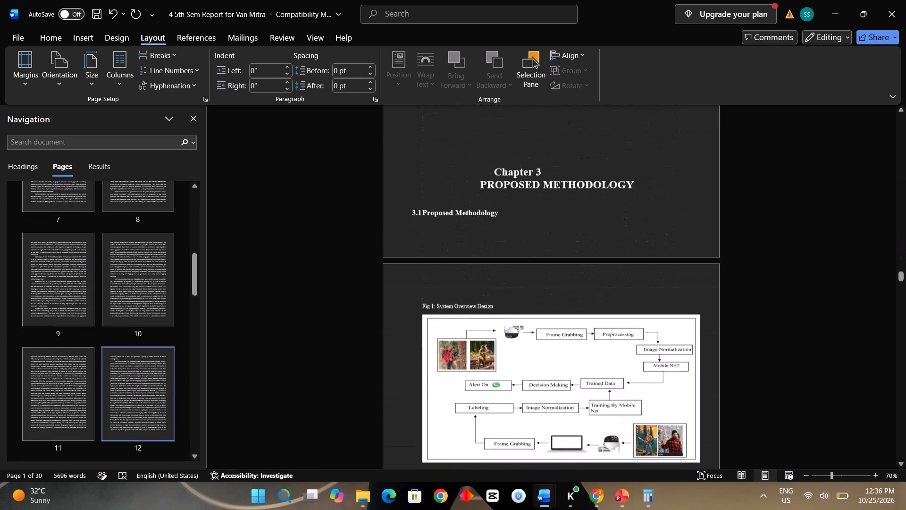
{"action": "scroll", "coordinate": [522, 391], "scroll_direction": "down", "scroll_amount": 10}
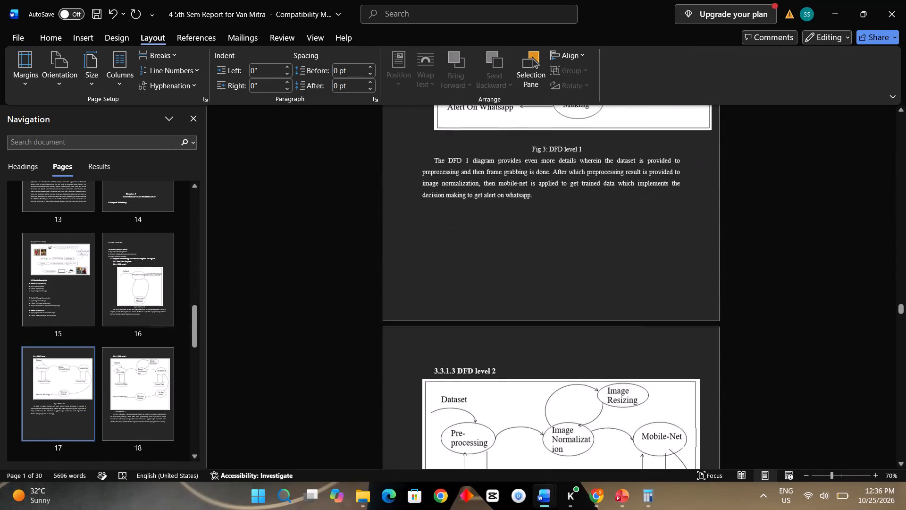
{"action": "scroll", "coordinate": [522, 391], "scroll_direction": "down", "scroll_amount": 1}
{"action": "scroll", "coordinate": [522, 391], "scroll_direction": "up", "scroll_amount": 7}
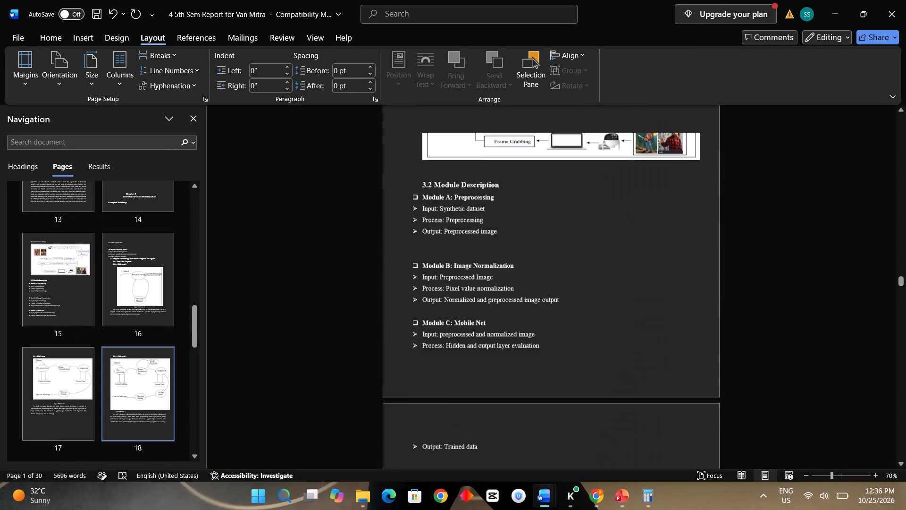
{"action": "scroll", "coordinate": [522, 391], "scroll_direction": "up", "scroll_amount": 2}
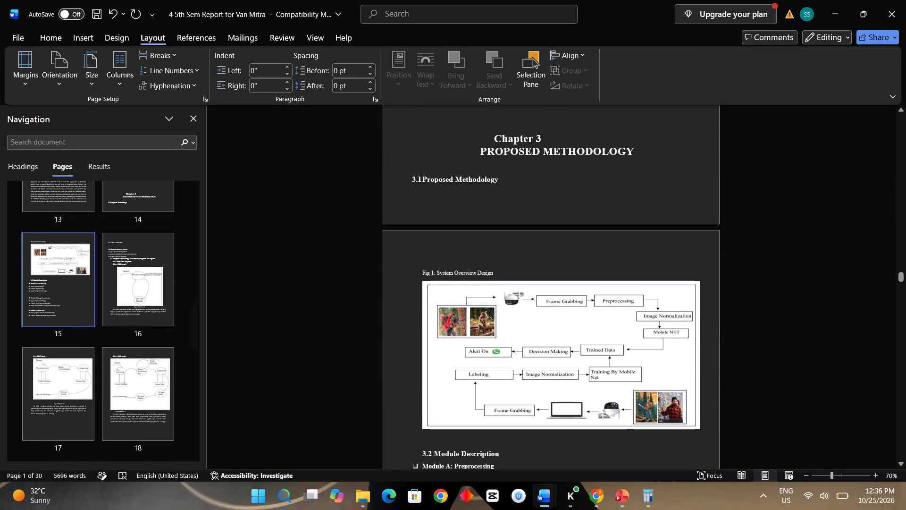
{"action": "scroll", "coordinate": [503, 355], "scroll_direction": "up", "scroll_amount": 2}
{"action": "scroll", "coordinate": [503, 355], "scroll_direction": "down", "scroll_amount": 2}
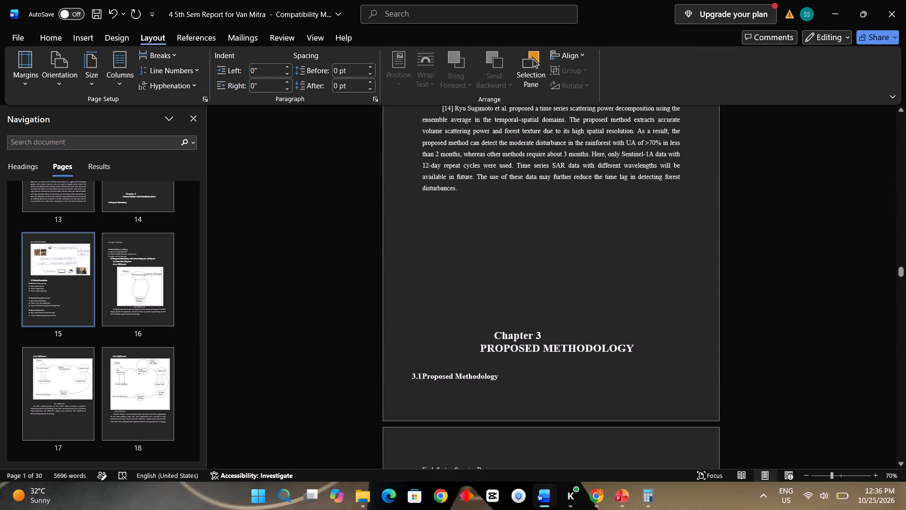
{"action": "scroll", "coordinate": [503, 355], "scroll_direction": "down", "scroll_amount": 1}
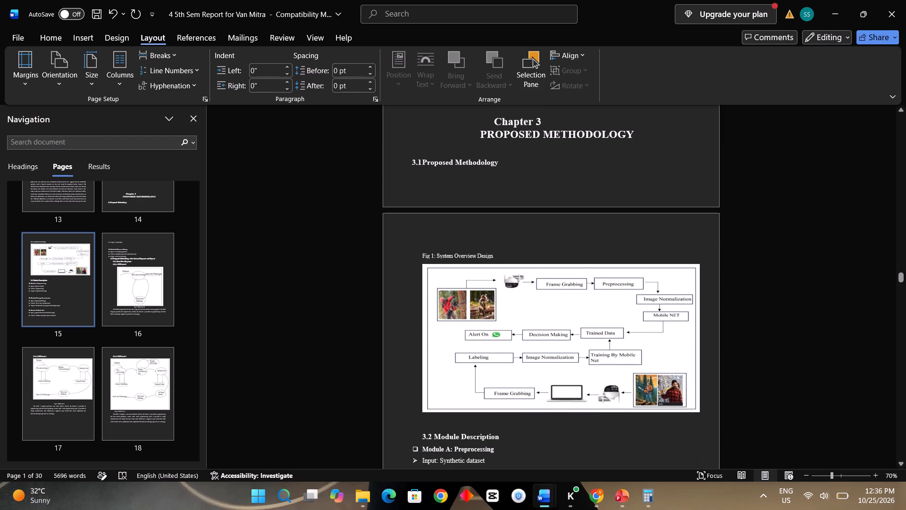
Examine the closing pages of the report, including the References and the final page.
{"action": "scroll", "coordinate": [128, 365], "scroll_direction": "down", "scroll_amount": 5}
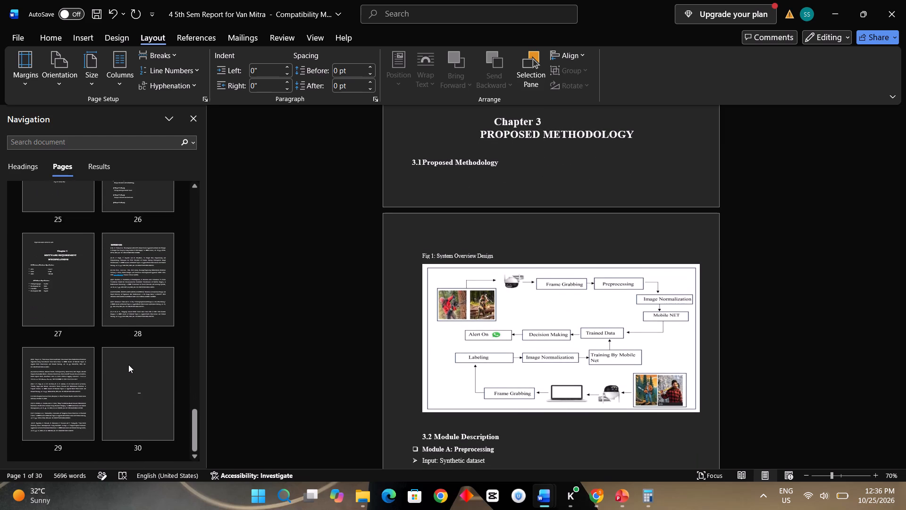
{"action": "left_click", "coordinate": [134, 384]}
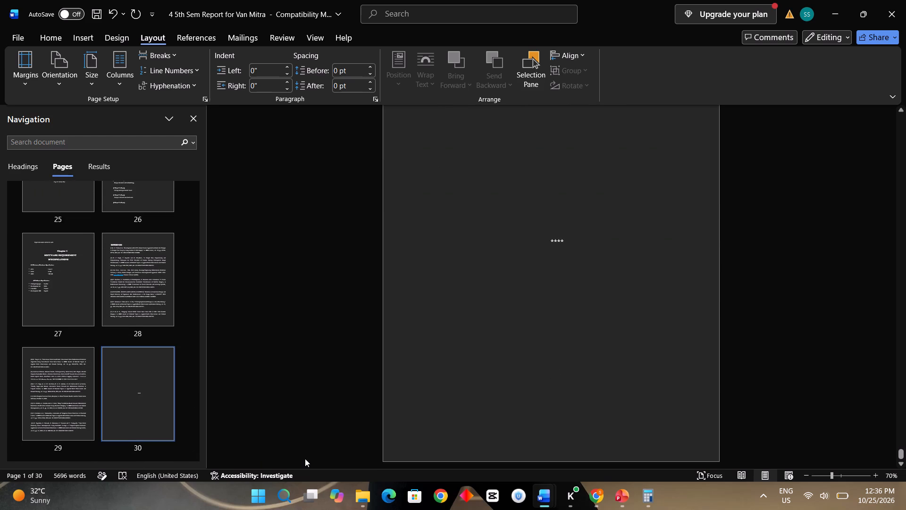
{"action": "scroll", "coordinate": [305, 459], "scroll_direction": "up", "scroll_amount": 6}
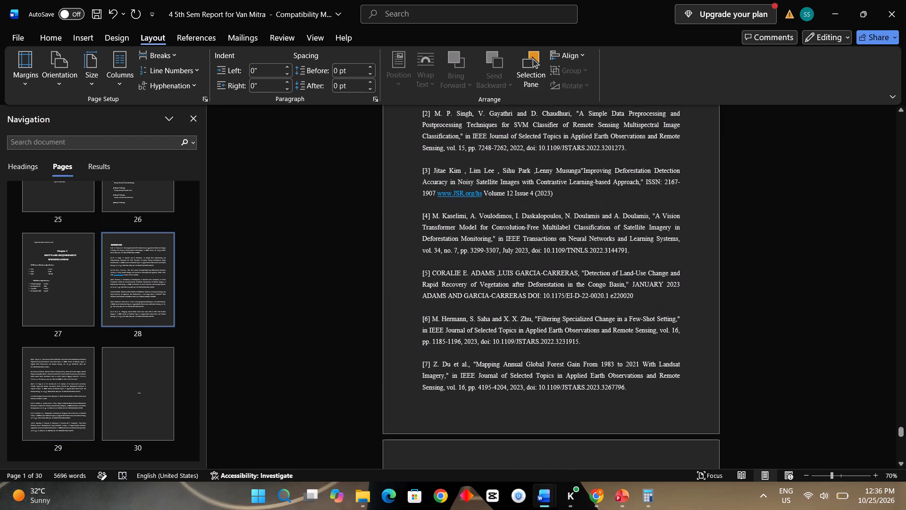
Undo the last left-indent reductions applied to the entire report.
{"action": "key", "text": "ctrl+z"}
{"action": "key", "text": "ctrl+z"}
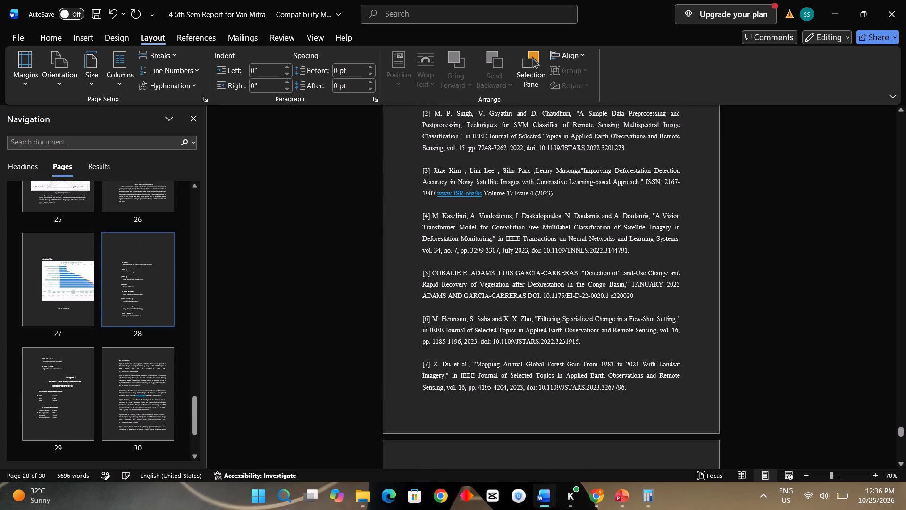
Examine the layout from the References back through the component and DFD diagrams to the Chapter 3 heading.
{"action": "scroll", "coordinate": [370, 443], "scroll_direction": "up", "scroll_amount": 17}
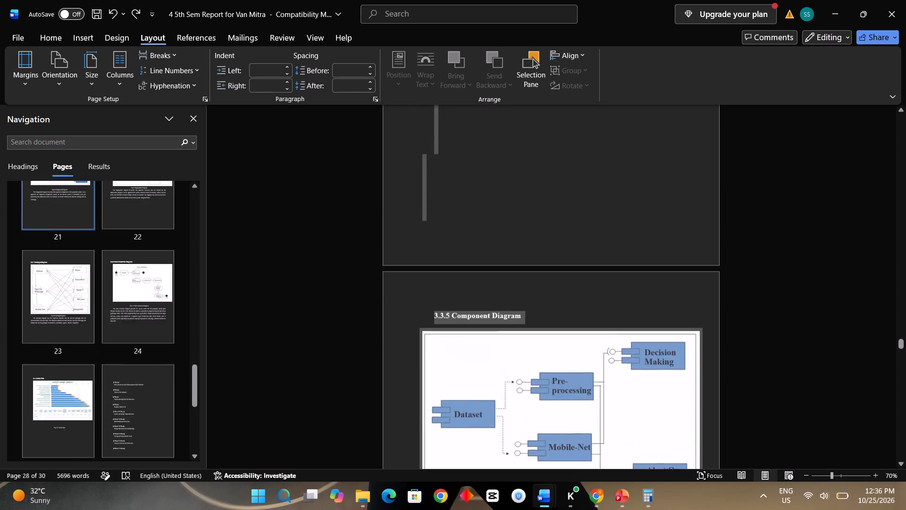
{"action": "scroll", "coordinate": [370, 443], "scroll_direction": "up", "scroll_amount": 6}
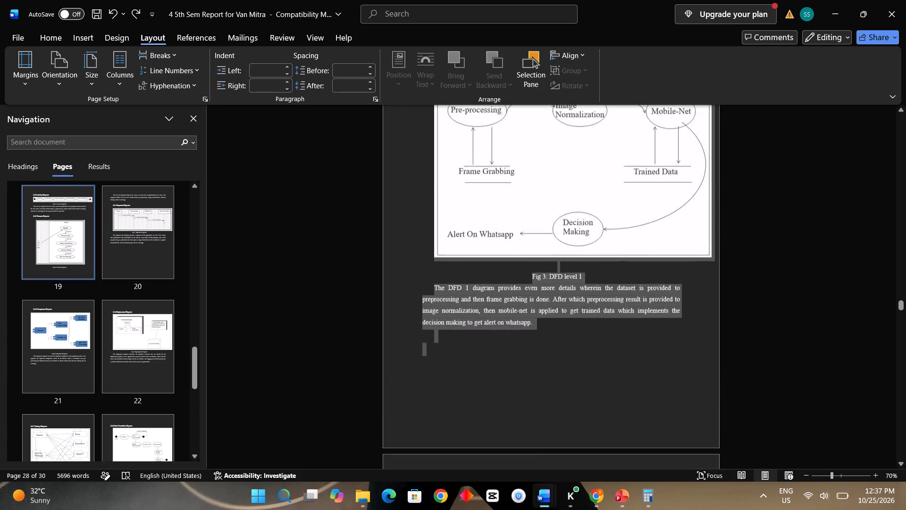
{"action": "scroll", "coordinate": [370, 443], "scroll_direction": "up", "scroll_amount": 6}
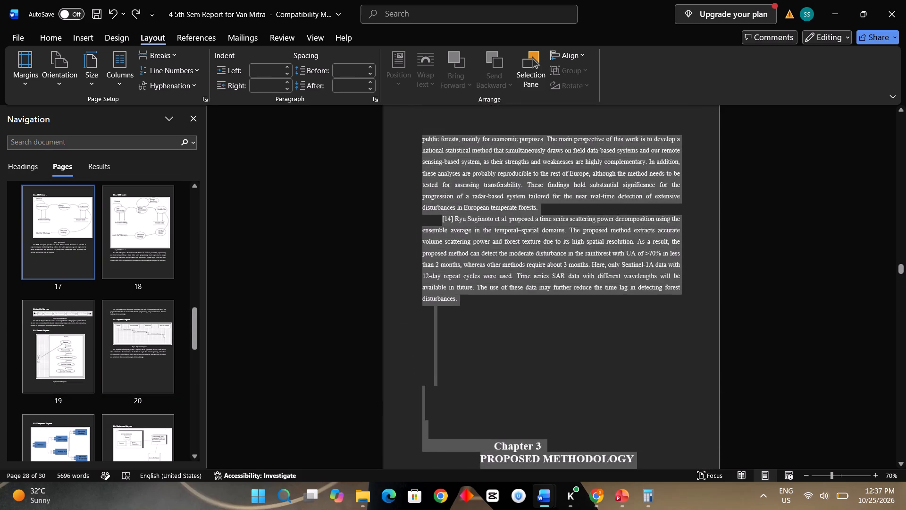
{"action": "scroll", "coordinate": [370, 443], "scroll_direction": "down", "scroll_amount": 1}
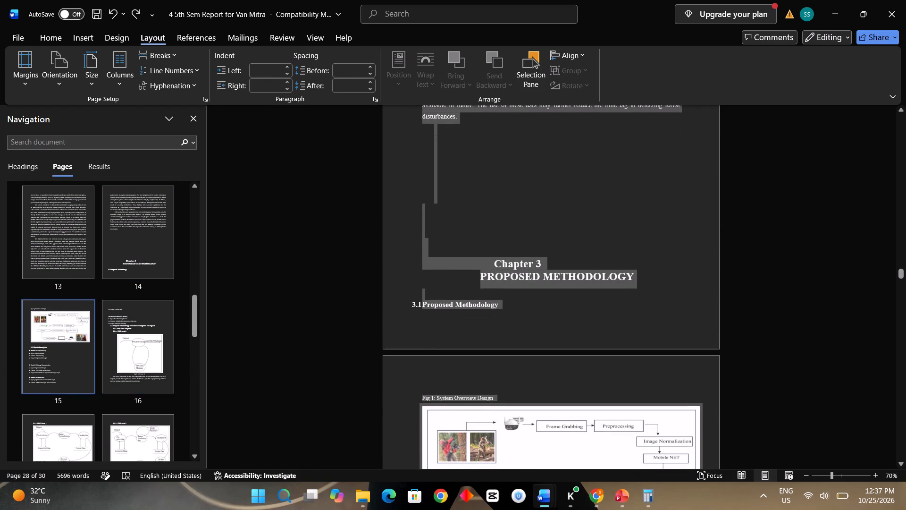
{"action": "scroll", "coordinate": [370, 443], "scroll_direction": "down", "scroll_amount": 1}
Undo one more left-indent reduction on the entire report.
{"action": "key", "text": "ctrl+z"}
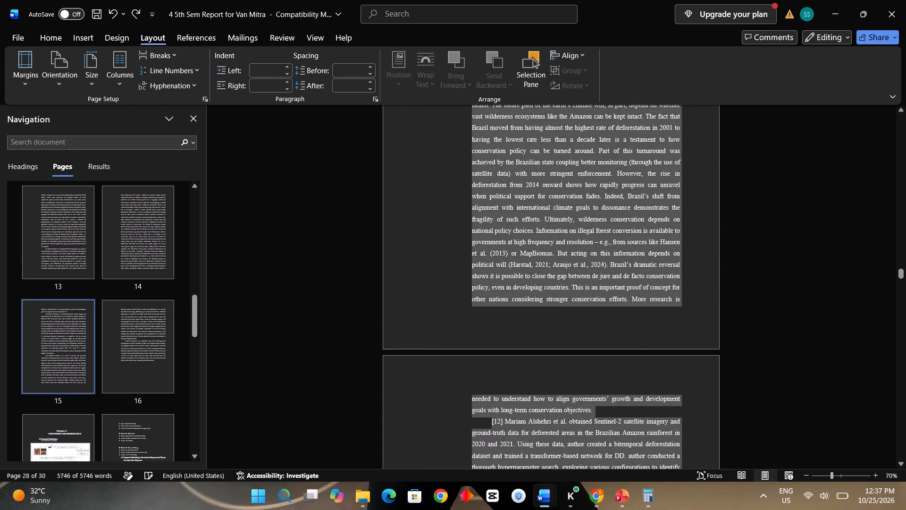
Examine the title page, Literature Survey, and Chapter 3 figures and module descriptions for alignment, and deselect the text.
{"action": "scroll", "coordinate": [370, 443], "scroll_direction": "up", "scroll_amount": 3}
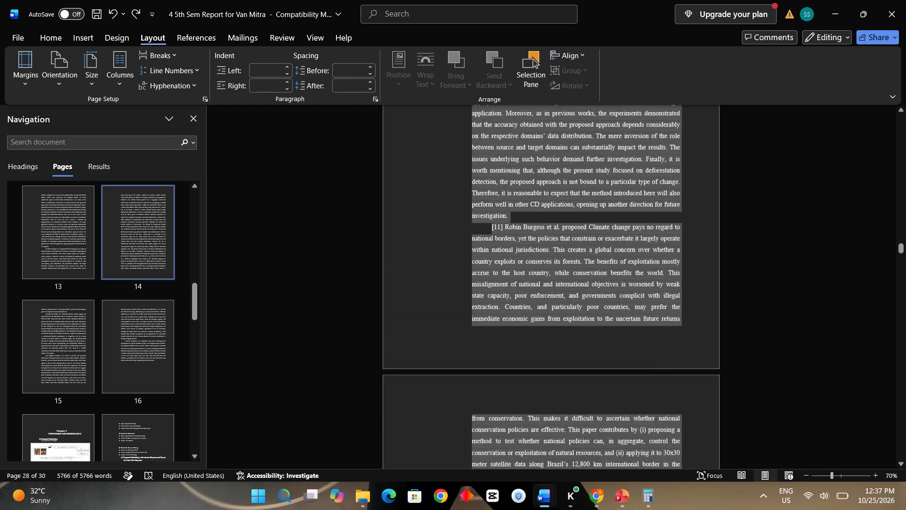
{"action": "scroll", "coordinate": [370, 443], "scroll_direction": "up", "scroll_amount": 6}
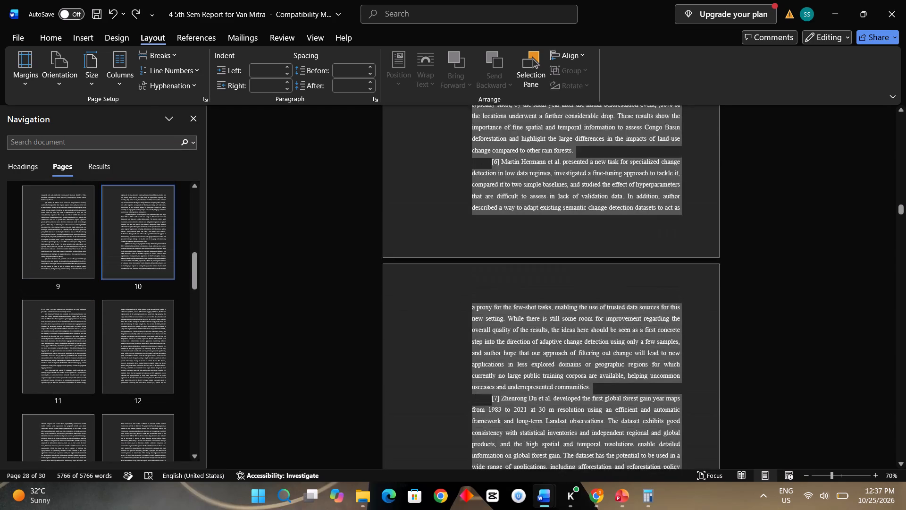
{"action": "scroll", "coordinate": [370, 443], "scroll_direction": "up", "scroll_amount": 14}
{"action": "scroll", "coordinate": [370, 443], "scroll_direction": "down", "scroll_amount": 3}
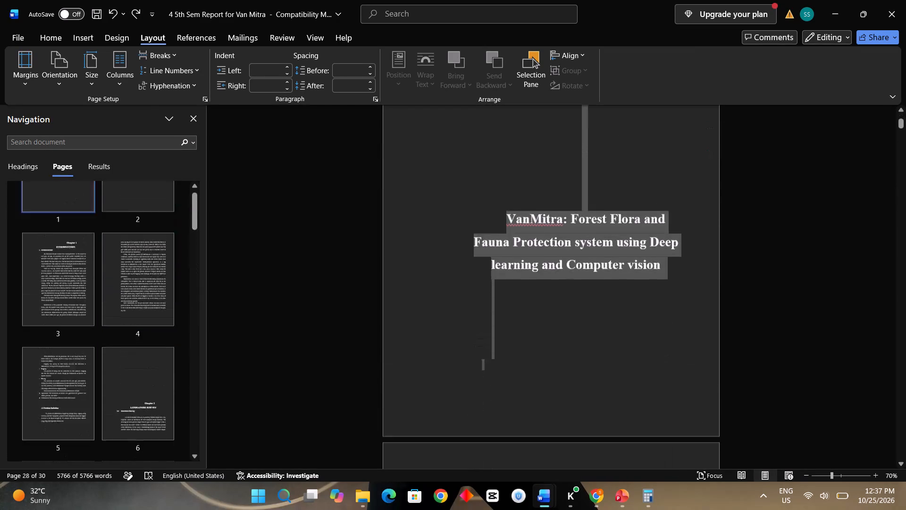
{"action": "scroll", "coordinate": [370, 443], "scroll_direction": "down", "scroll_amount": 7}
{"action": "scroll", "coordinate": [370, 443], "scroll_direction": "down", "scroll_amount": 20}
{"action": "scroll", "coordinate": [370, 443], "scroll_direction": "down", "scroll_amount": 20}
{"action": "scroll", "coordinate": [370, 443], "scroll_direction": "down", "scroll_amount": 20}
{"action": "scroll", "coordinate": [370, 443], "scroll_direction": "up", "scroll_amount": 2}
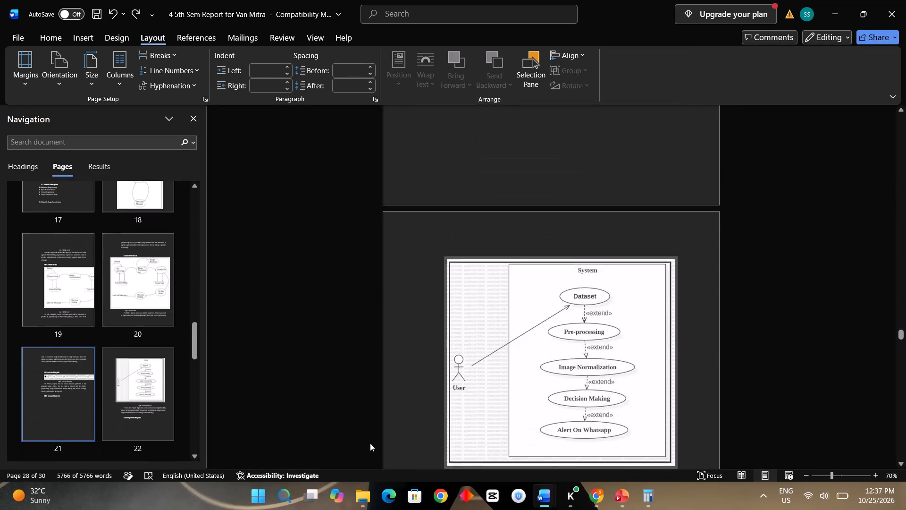
{"action": "scroll", "coordinate": [370, 443], "scroll_direction": "up", "scroll_amount": 2}
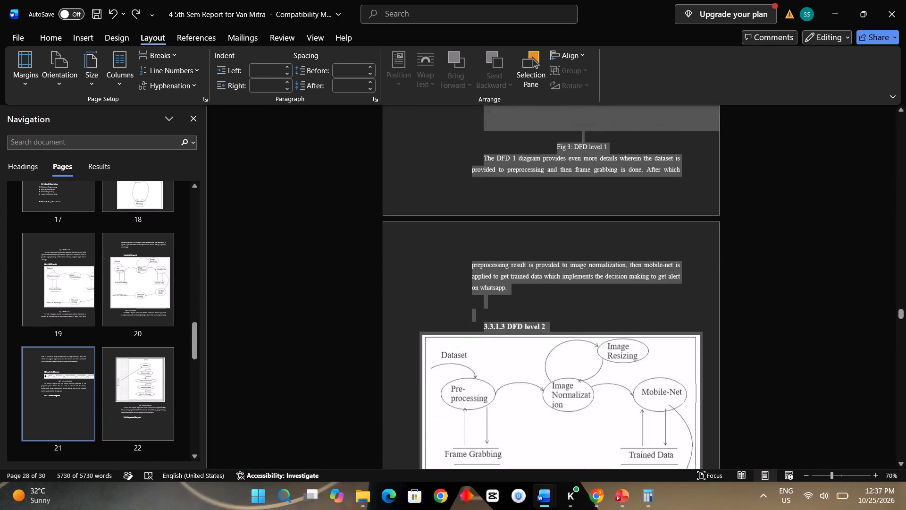
{"action": "scroll", "coordinate": [370, 443], "scroll_direction": "up", "scroll_amount": 4}
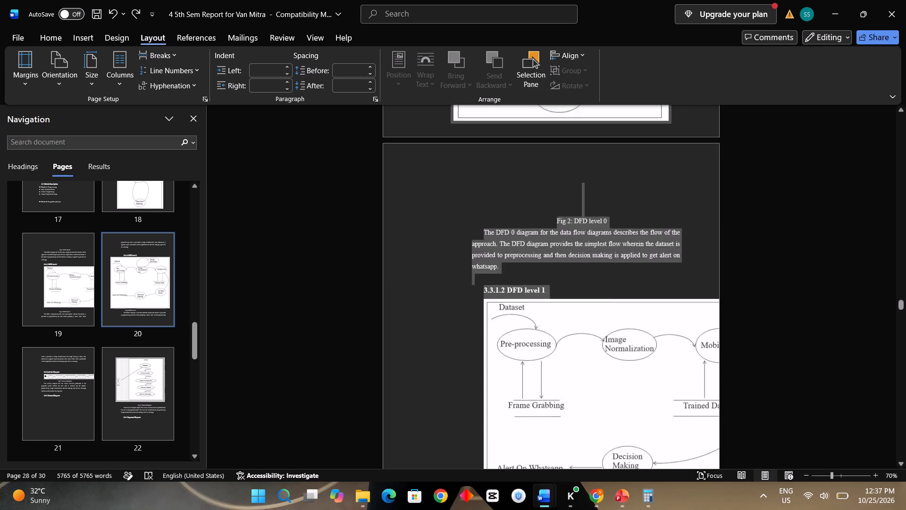
{"action": "scroll", "coordinate": [370, 443], "scroll_direction": "up", "scroll_amount": 4}
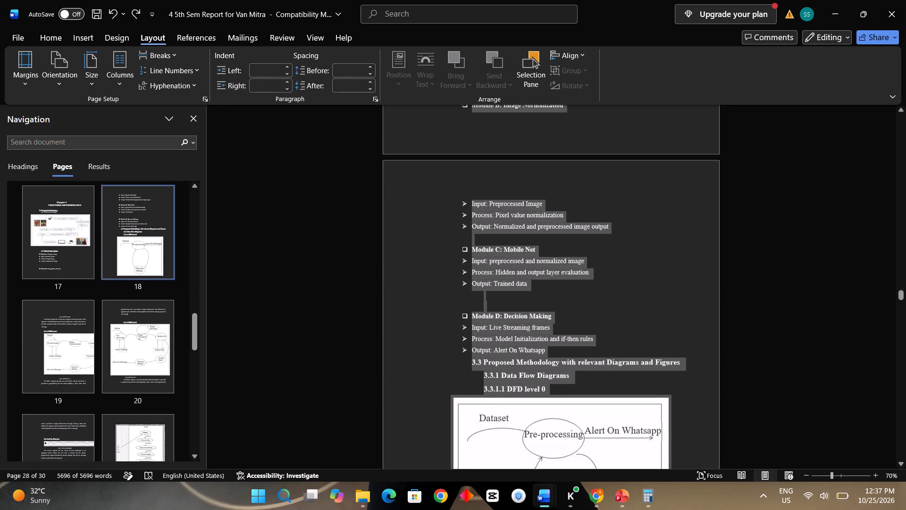
{"action": "scroll", "coordinate": [370, 443], "scroll_direction": "up", "scroll_amount": 2}
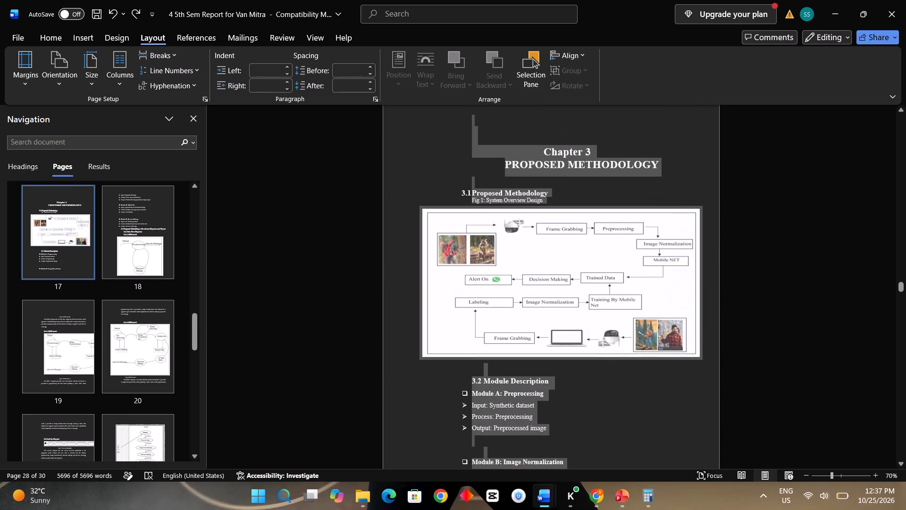
{"action": "scroll", "coordinate": [370, 443], "scroll_direction": "up", "scroll_amount": 1}
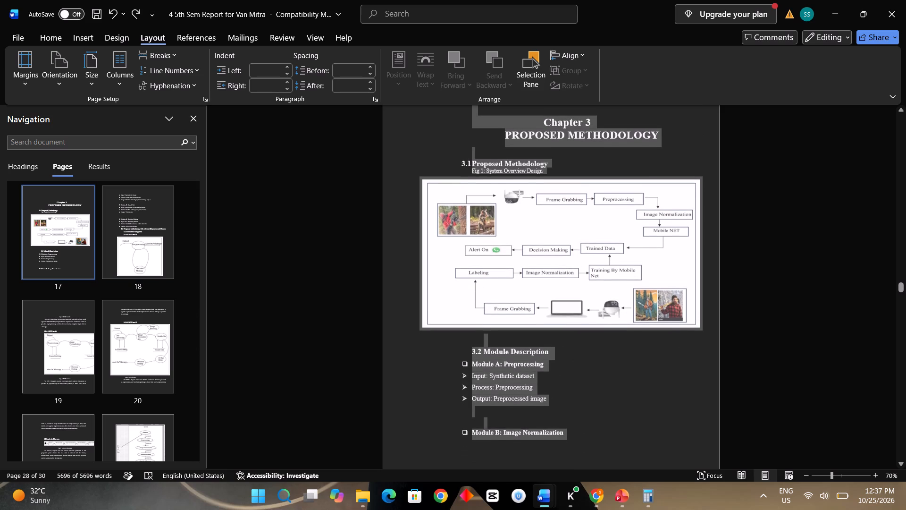
{"action": "scroll", "coordinate": [370, 443], "scroll_direction": "up", "scroll_amount": 1}
{"action": "left_click", "coordinate": [597, 413]}
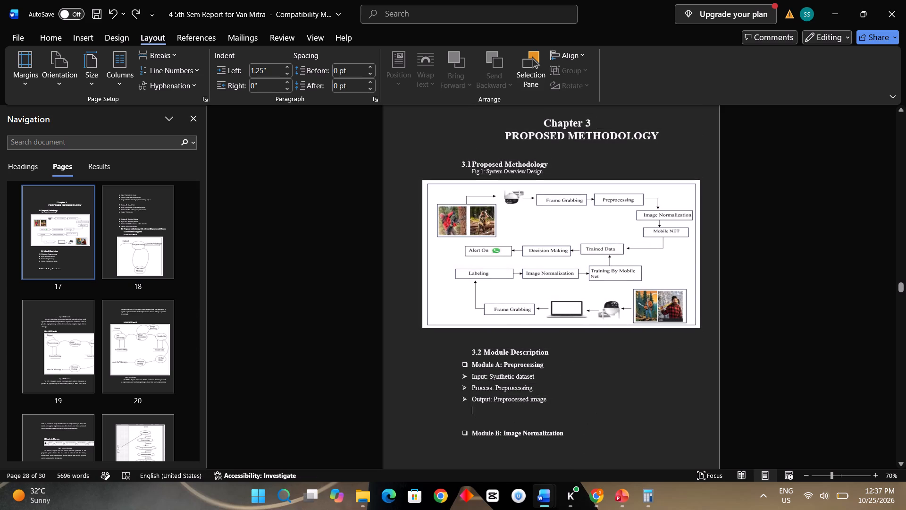
{"action": "scroll", "coordinate": [512, 348], "scroll_direction": "up", "scroll_amount": 4}
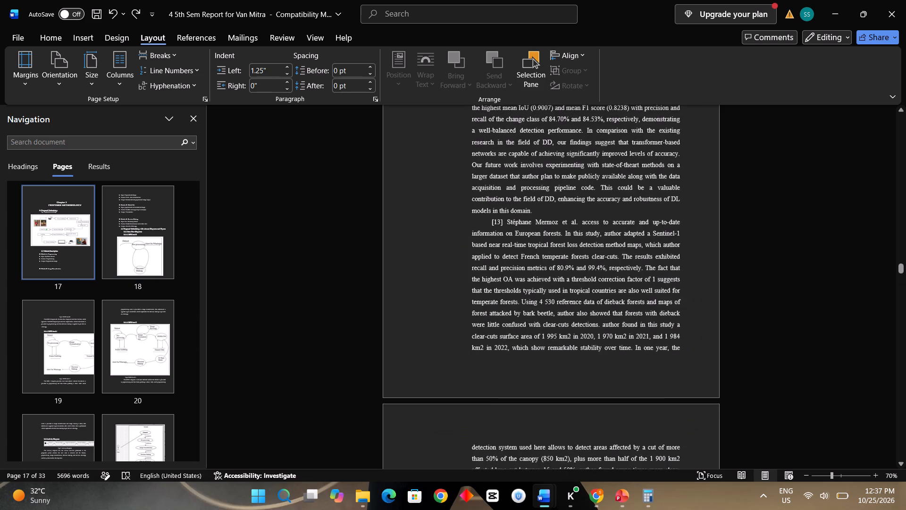
{"action": "scroll", "coordinate": [512, 348], "scroll_direction": "up", "scroll_amount": 3}
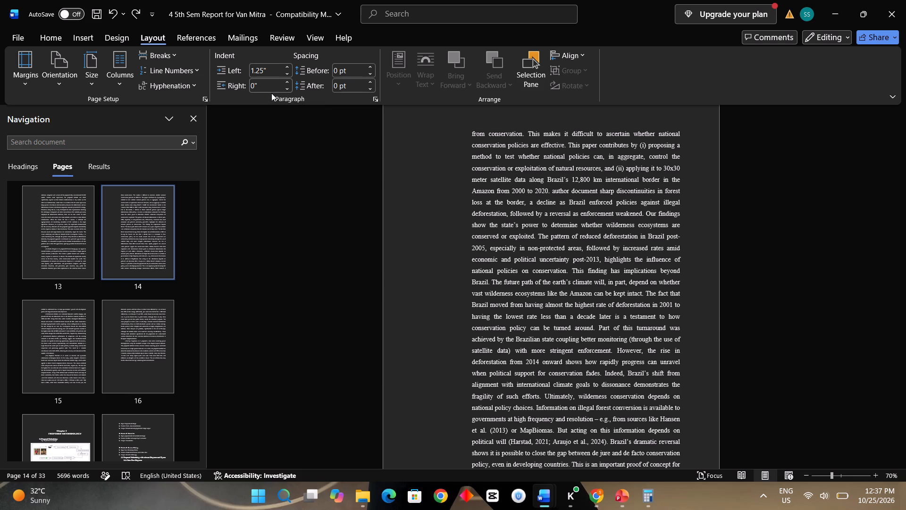
Undo the series of earlier left-indent edits and the page margin change in the report.
{"action": "key", "text": "ctrl+z"}
{"action": "key", "text": "ctrl+z"}
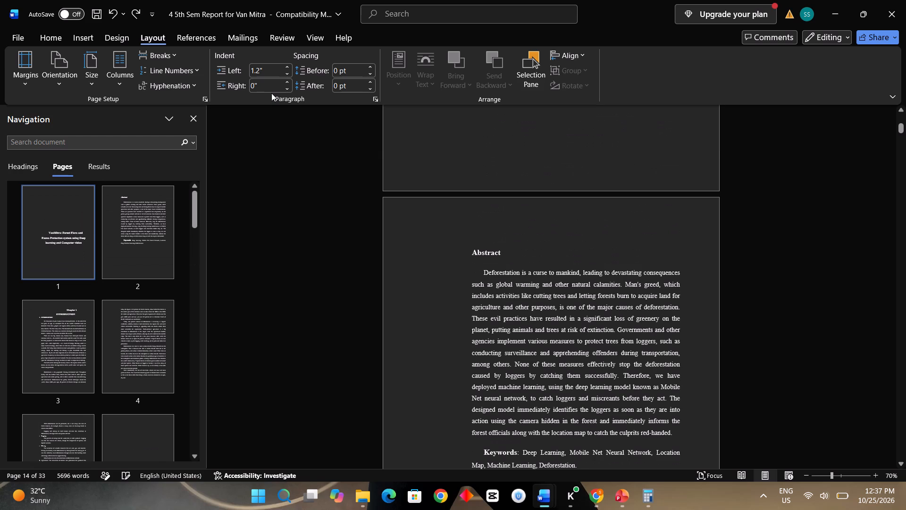
{"action": "key", "text": "ctrl+z"}
{"action": "key", "text": "ctrl+z"}
{"action": "key", "text": "ctrl+z"}
{"action": "key", "text": "ctrl+z"}
{"action": "key", "text": "ctrl+z"}
{"action": "key", "text": "ctrl+z"}
{"action": "key", "text": "ctrl+z"}
{"action": "key", "text": "ctrl+z"}
{"action": "key", "text": "ctrl+z"}
{"action": "key", "text": "ctrl+z"}
{"action": "key", "text": "ctrl+z"}
{"action": "key", "text": "ctrl+z"}
{"action": "key", "text": "ctrl+z"}
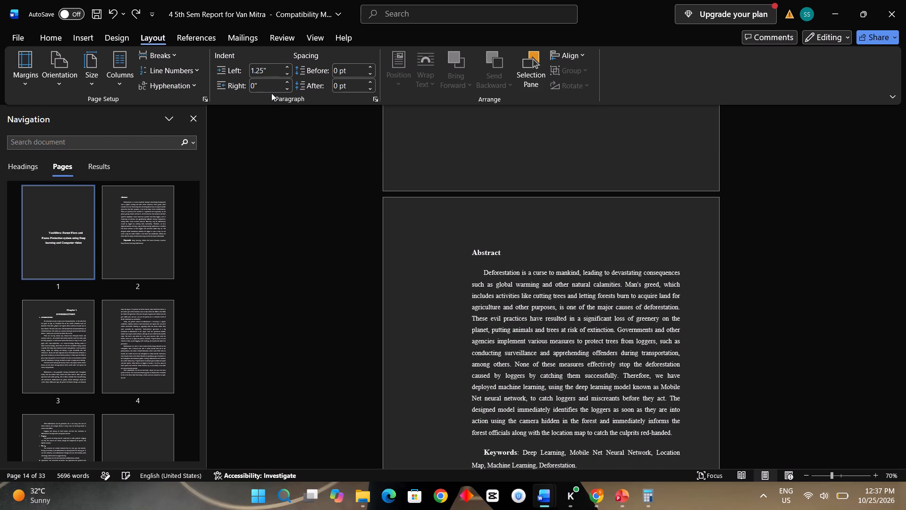
{"action": "key", "text": "ctrl+z"}
{"action": "key", "text": "ctrl+z"}
{"action": "key", "text": "ctrl+z"}
{"action": "key", "text": "ctrl+z"}
{"action": "key", "text": "ctrl+z"}
{"action": "key", "text": "ctrl+z"}
{"action": "key", "text": "ctrl+z"}
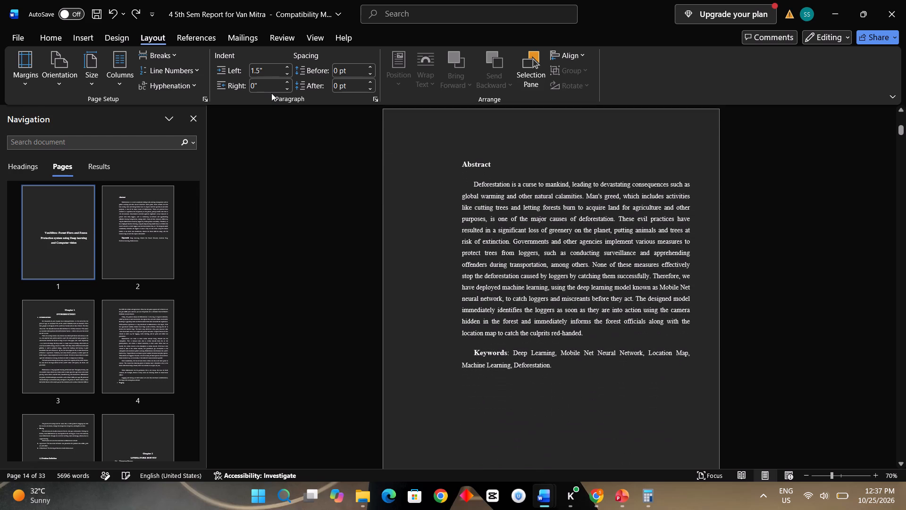
Examine the layout of the title page, Abstract, end of the Literature Survey, and start of Chapter 3.
{"action": "scroll", "coordinate": [392, 185], "scroll_direction": "up", "scroll_amount": 2}
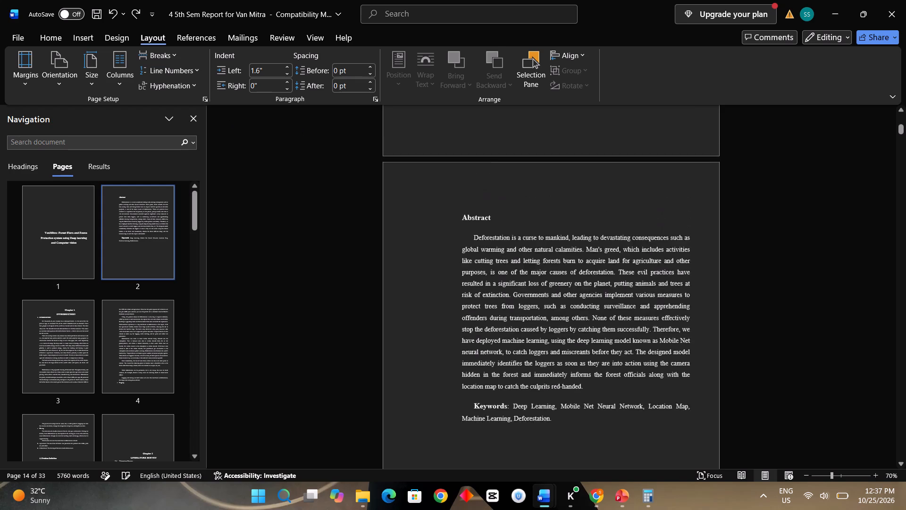
{"action": "scroll", "coordinate": [392, 185], "scroll_direction": "up", "scroll_amount": 5}
{"action": "scroll", "coordinate": [392, 185], "scroll_direction": "down", "scroll_amount": 2}
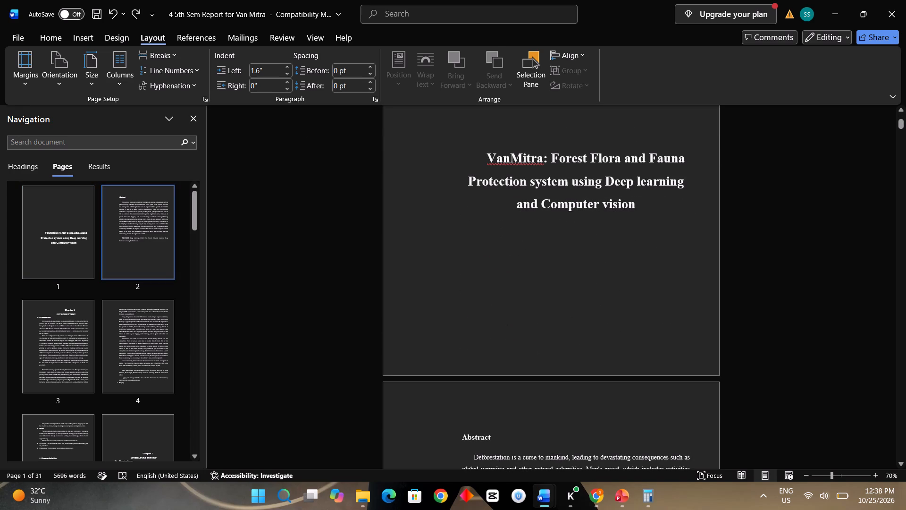
{"action": "scroll", "coordinate": [472, 272], "scroll_direction": "down", "scroll_amount": 16}
{"action": "scroll", "coordinate": [472, 272], "scroll_direction": "up", "scroll_amount": 3}
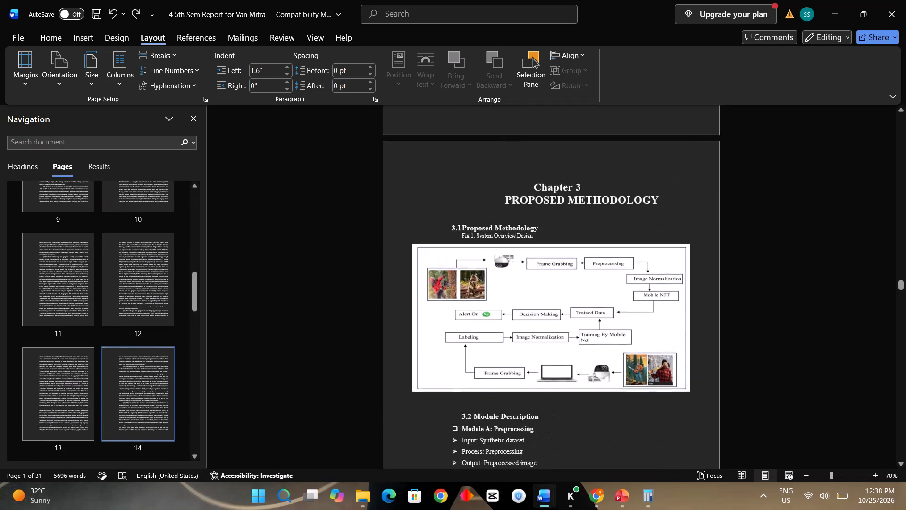
{"action": "scroll", "coordinate": [472, 272], "scroll_direction": "up", "scroll_amount": 2}
{"action": "scroll", "coordinate": [472, 272], "scroll_direction": "down", "scroll_amount": 1}
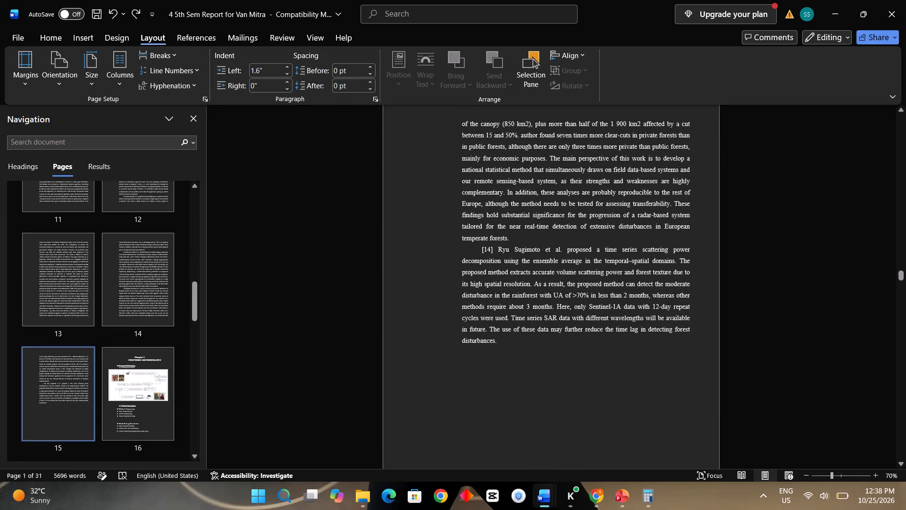
Undo the remaining left-indent increases made across the report.
{"action": "key", "text": "ctrl+z"}
{"action": "key", "text": "ctrl+z"}
{"action": "key", "text": "ctrl+z"}
{"action": "key", "text": "ctrl+z"}
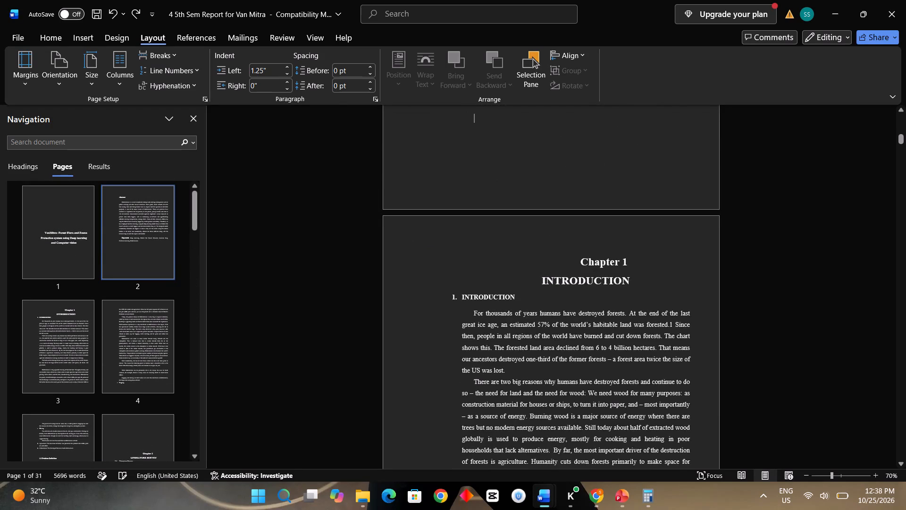
{"action": "key", "text": "ctrl+z"}
{"action": "key", "text": "ctrl+z"}
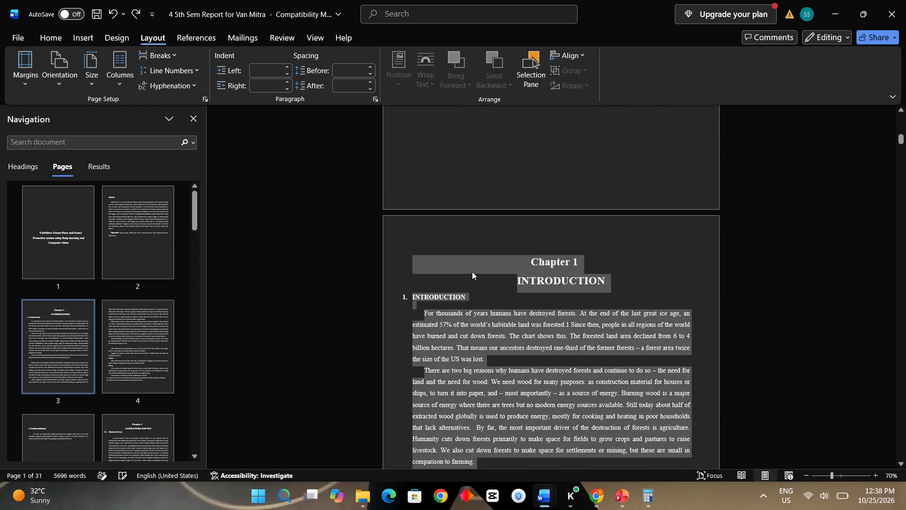
Examine the layout from Chapter 1 through the Problem Definition, Literature Survey and DFD diagrams, and deselect the text.
{"action": "scroll", "coordinate": [472, 272], "scroll_direction": "up", "scroll_amount": 2}
{"action": "scroll", "coordinate": [472, 272], "scroll_direction": "down", "scroll_amount": 8}
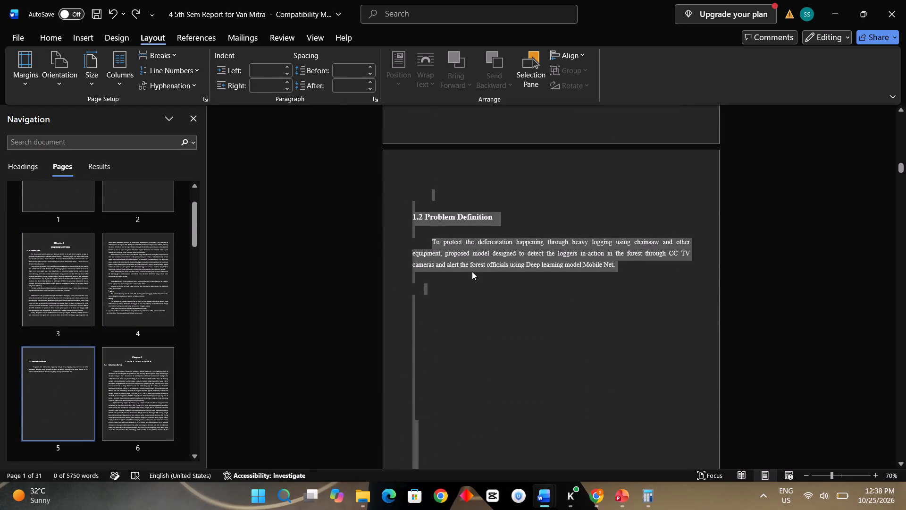
{"action": "scroll", "coordinate": [472, 272], "scroll_direction": "down", "scroll_amount": 4}
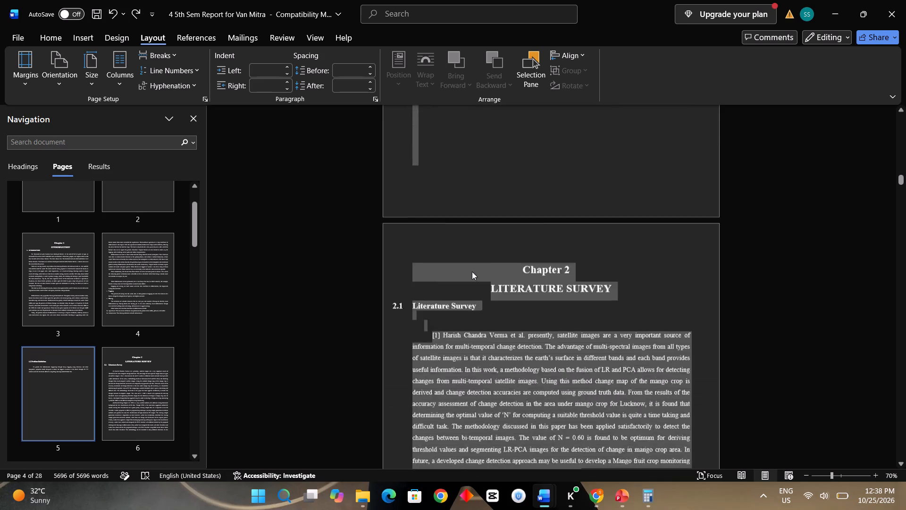
{"action": "left_click", "coordinate": [472, 272]}
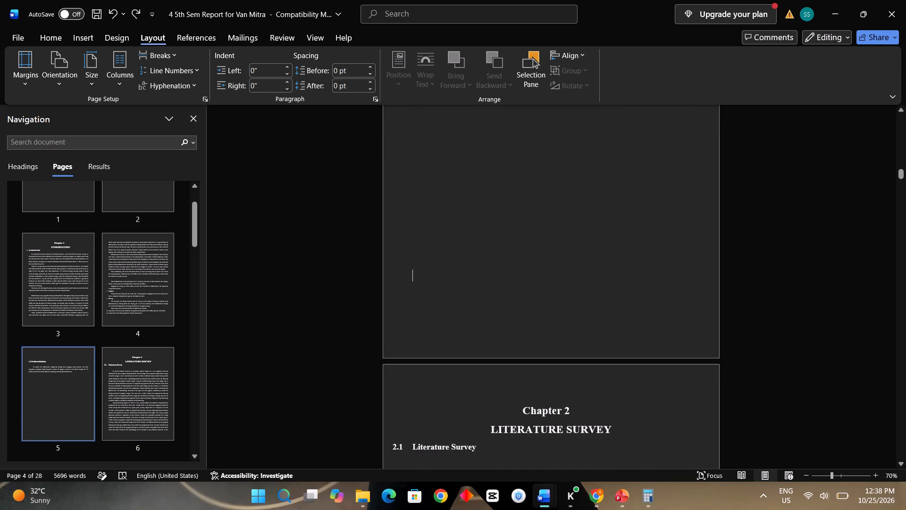
{"action": "scroll", "coordinate": [472, 272], "scroll_direction": "down", "scroll_amount": 12}
{"action": "scroll", "coordinate": [472, 272], "scroll_direction": "up", "scroll_amount": 1}
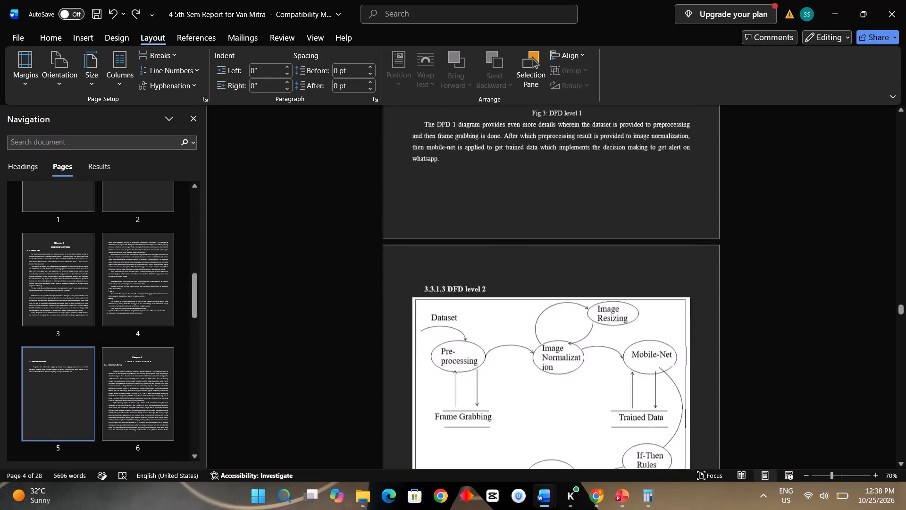
Examine the Chapter 3 opening page and the page overview of the whole report.
{"action": "scroll", "coordinate": [472, 272], "scroll_direction": "up", "scroll_amount": 1}
{"action": "scroll", "coordinate": [472, 272], "scroll_direction": "down", "scroll_amount": 2}
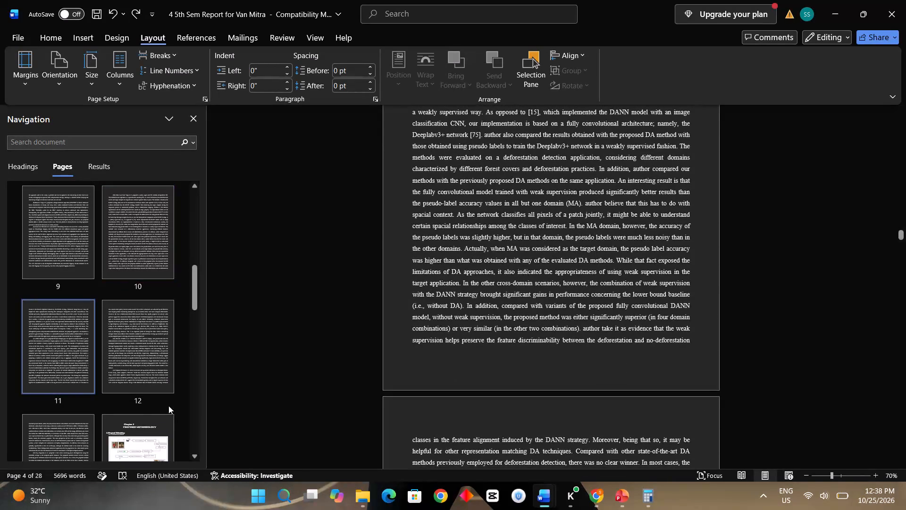
{"action": "left_click", "coordinate": [155, 412]}
{"action": "left_click", "coordinate": [142, 441]}
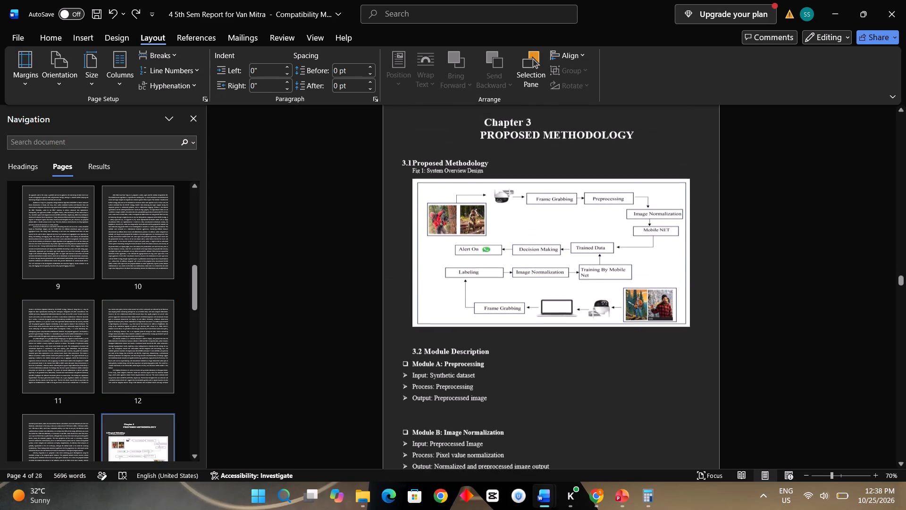
{"action": "scroll", "coordinate": [587, 378], "scroll_direction": "down", "scroll_amount": 1}
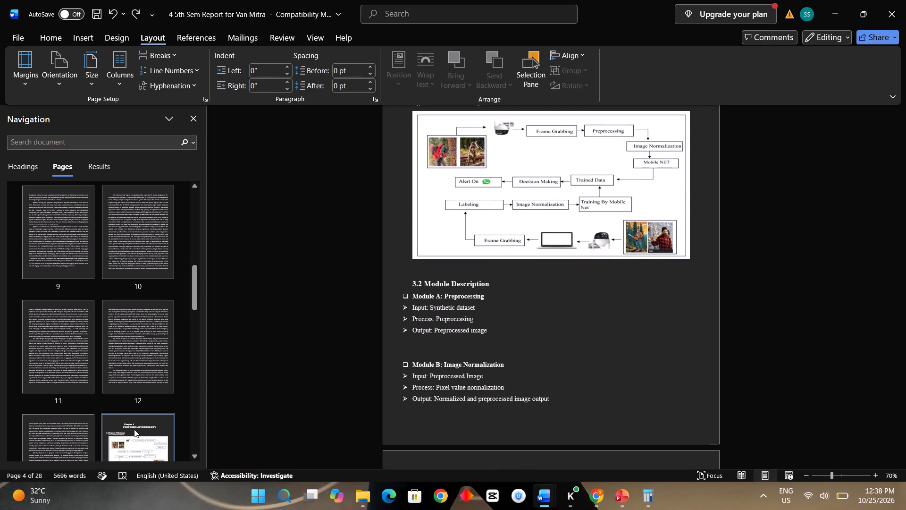
{"action": "scroll", "coordinate": [131, 429], "scroll_direction": "down", "scroll_amount": 20}
{"action": "scroll", "coordinate": [131, 429], "scroll_direction": "down", "scroll_amount": 19}
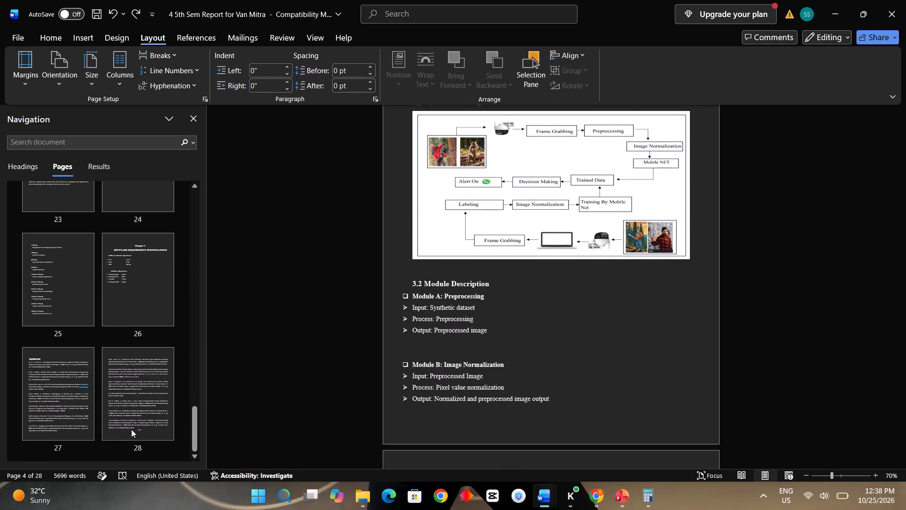
{"action": "scroll", "coordinate": [110, 305], "scroll_direction": "up", "scroll_amount": 1}
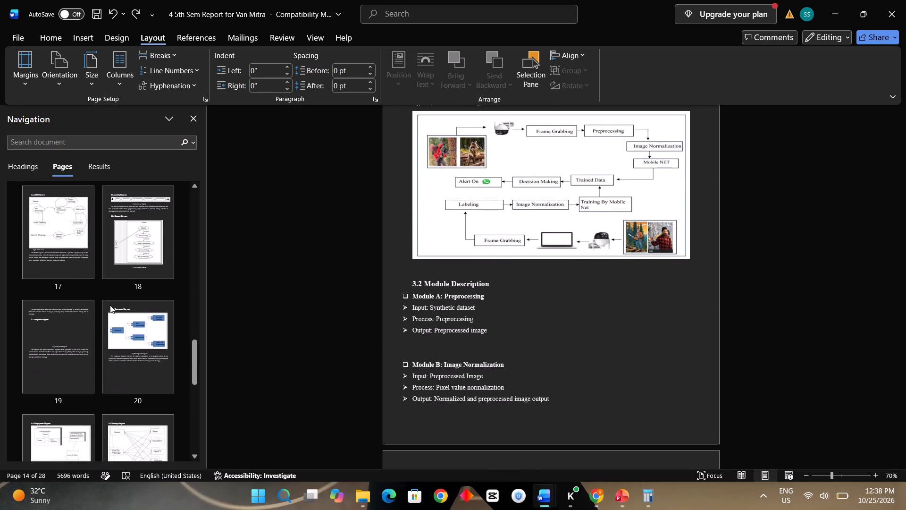
{"action": "scroll", "coordinate": [110, 305], "scroll_direction": "up", "scroll_amount": 5}
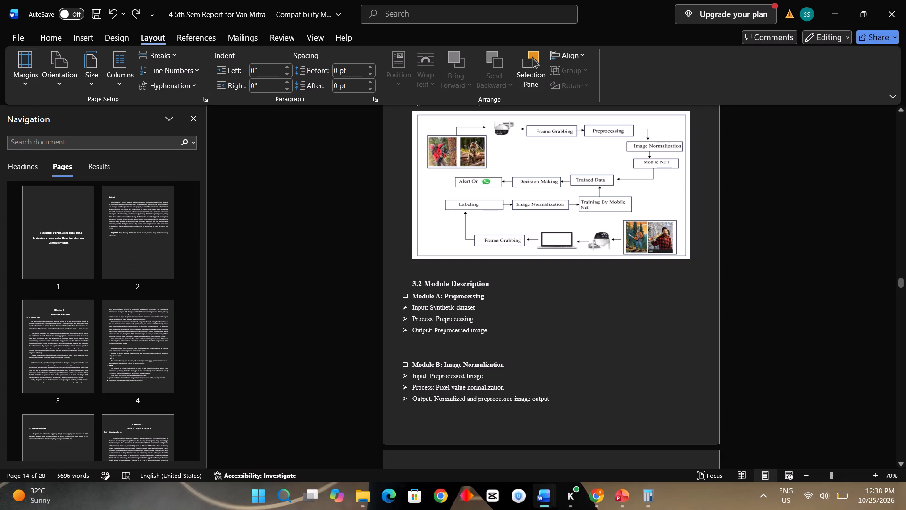
Select the whole report and apply a page margin preset that has wider side margins.
{"action": "key", "text": "ctrl+a"}
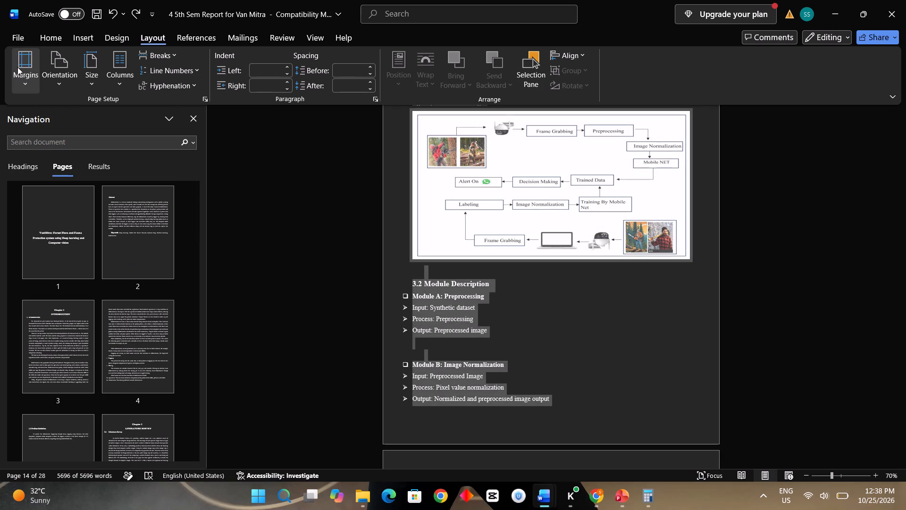
{"action": "left_click", "coordinate": [17, 67]}
{"action": "left_click", "coordinate": [57, 114]}
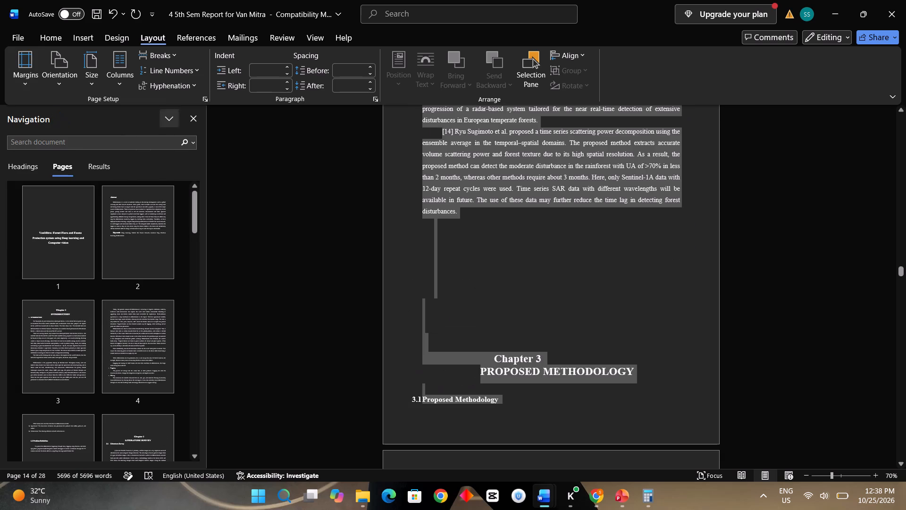
{"action": "scroll", "coordinate": [438, 213], "scroll_direction": "up", "scroll_amount": 1}
{"action": "right_click", "coordinate": [438, 213]}
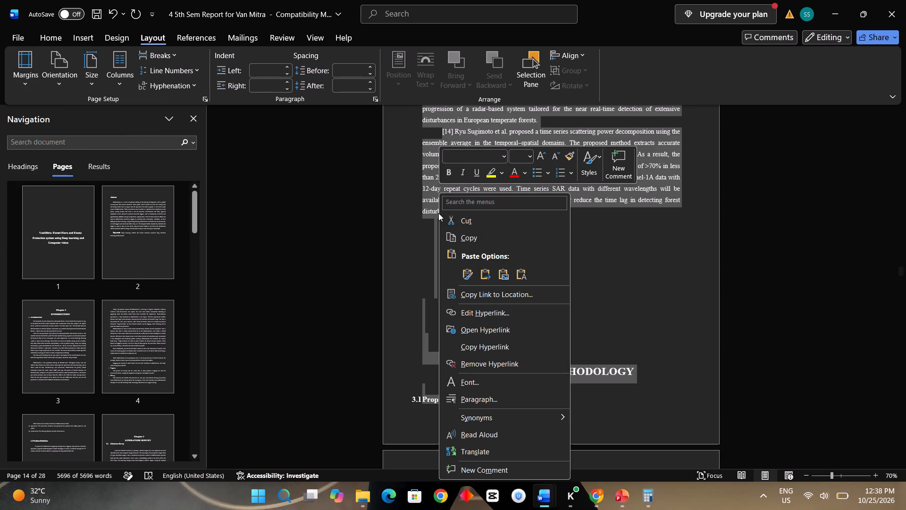
{"action": "left_click", "coordinate": [324, 178]}
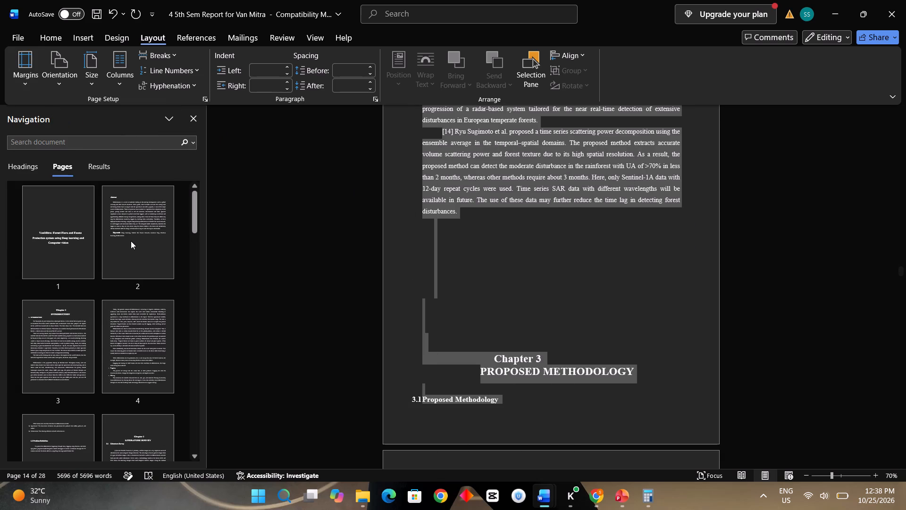
Examine the page layout from the title page and Abstract through Chapter 1 to the Problem Definition.
{"action": "left_click", "coordinate": [77, 245]}
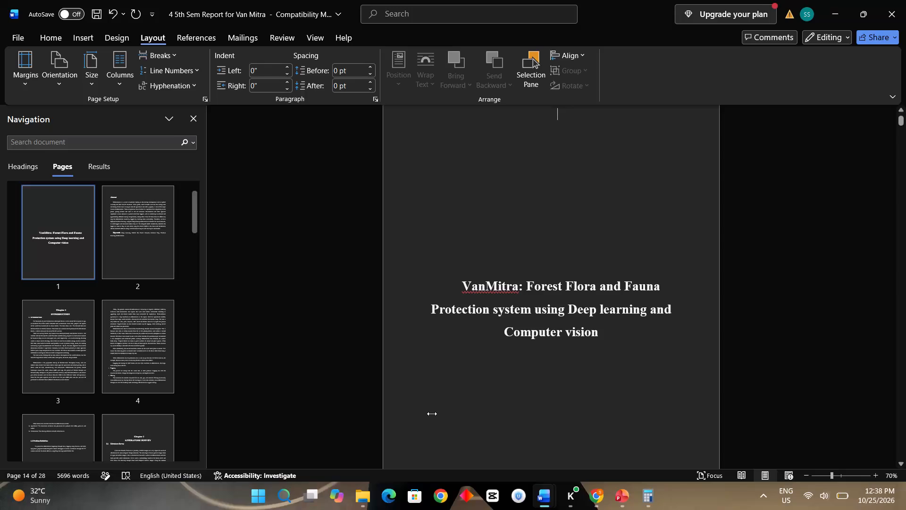
{"action": "scroll", "coordinate": [460, 357], "scroll_direction": "down", "scroll_amount": 6}
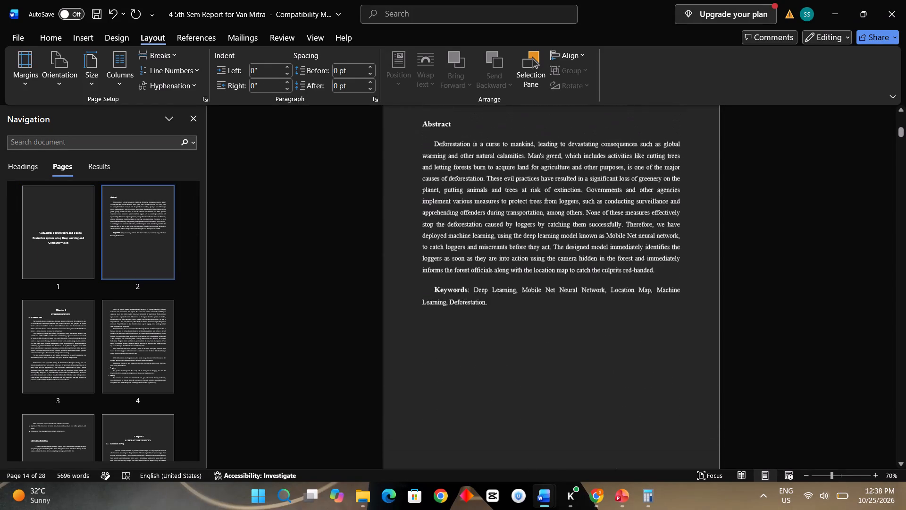
{"action": "scroll", "coordinate": [460, 357], "scroll_direction": "down", "scroll_amount": 2}
{"action": "scroll", "coordinate": [460, 357], "scroll_direction": "up", "scroll_amount": 1}
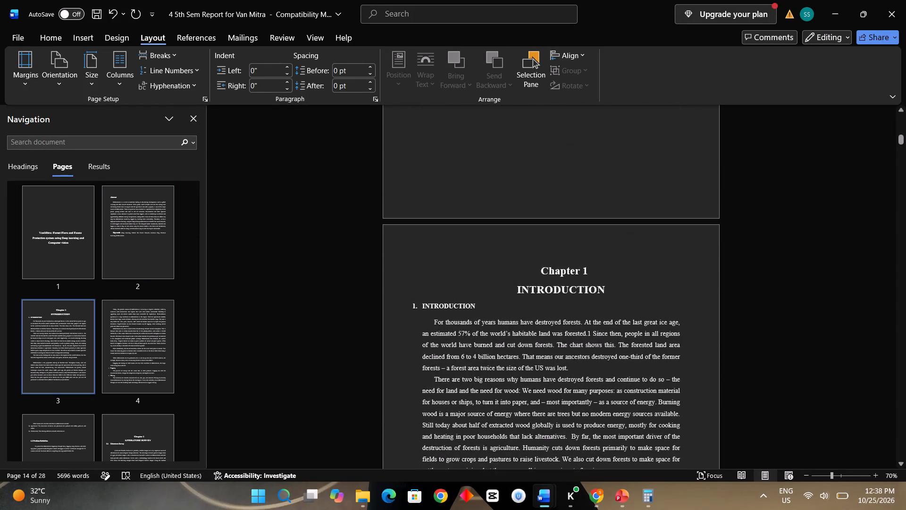
{"action": "scroll", "coordinate": [460, 357], "scroll_direction": "down", "scroll_amount": 5}
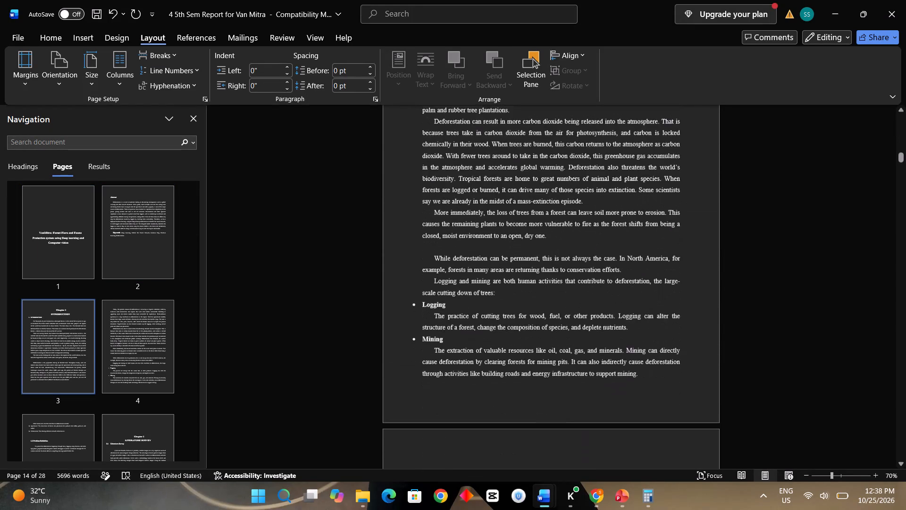
{"action": "scroll", "coordinate": [460, 357], "scroll_direction": "down", "scroll_amount": 2}
{"action": "scroll", "coordinate": [129, 397], "scroll_direction": "down", "scroll_amount": 3}
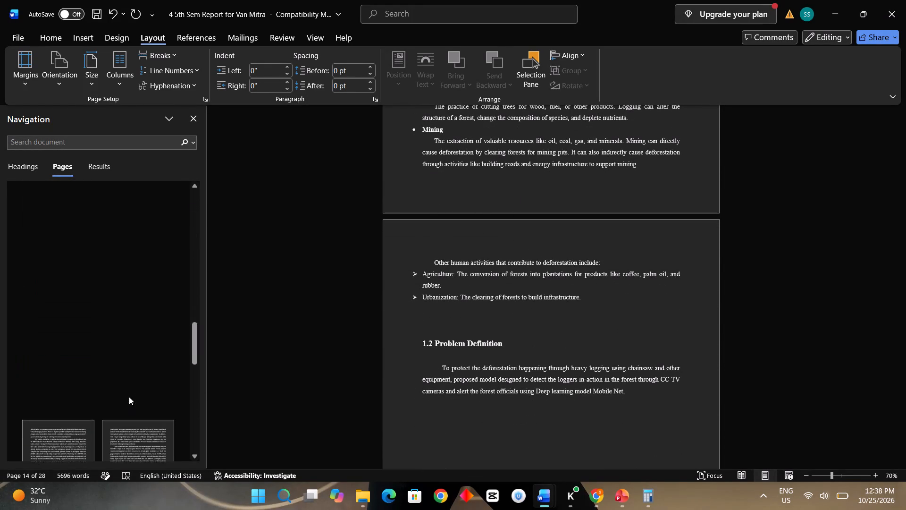
Examine the page overview through to the last page, and the layout from the Literature Survey to the Chapter 3 diagrams.
{"action": "scroll", "coordinate": [129, 397], "scroll_direction": "up", "scroll_amount": 2}
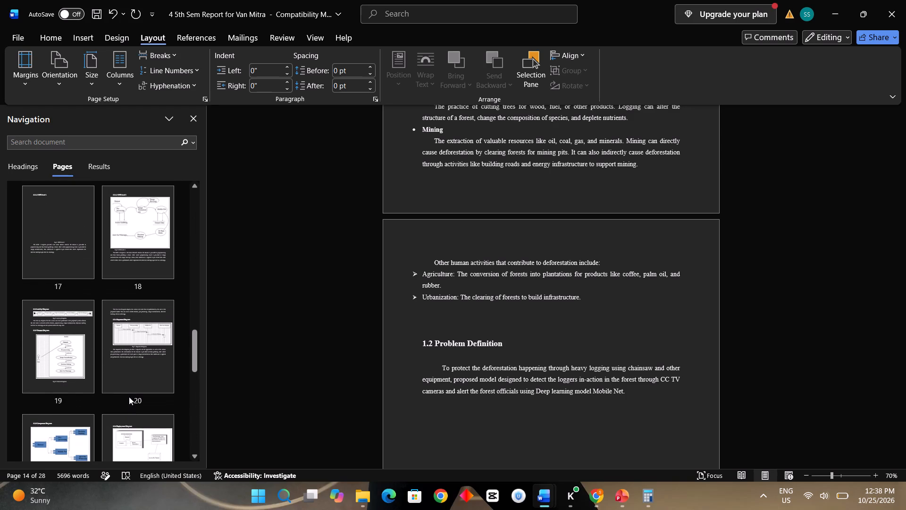
{"action": "scroll", "coordinate": [129, 397], "scroll_direction": "up", "scroll_amount": 2}
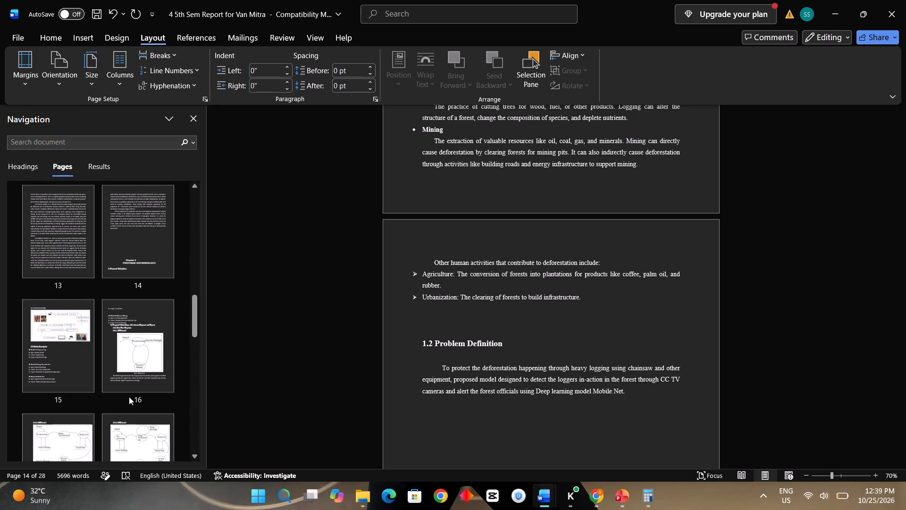
{"action": "scroll", "coordinate": [129, 397], "scroll_direction": "down", "scroll_amount": 2}
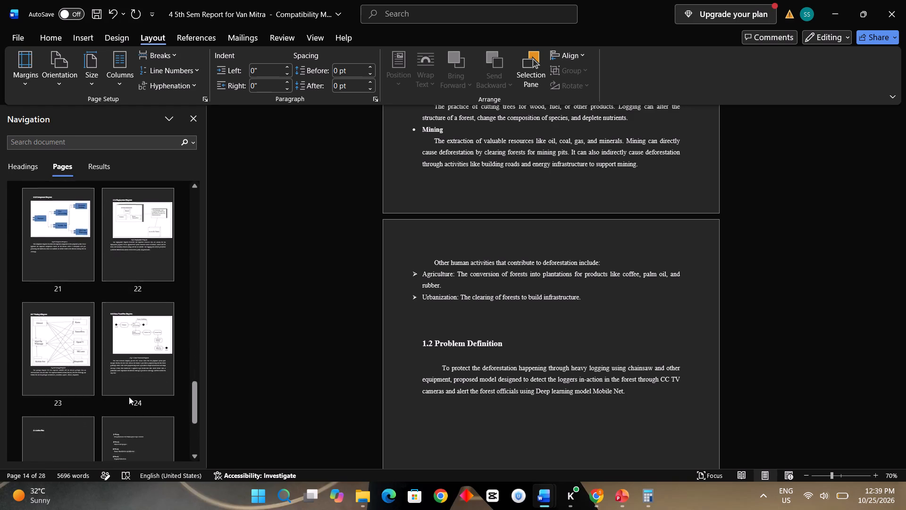
{"action": "scroll", "coordinate": [129, 397], "scroll_direction": "down", "scroll_amount": 1}
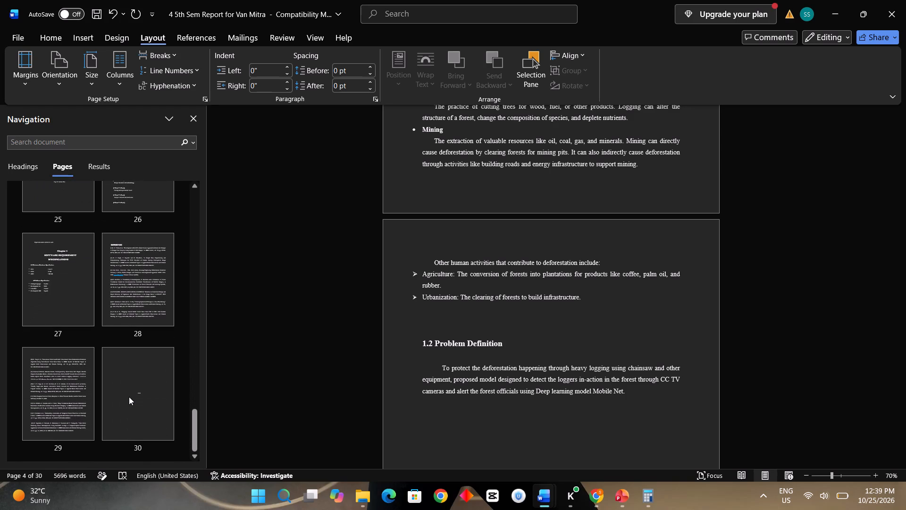
{"action": "scroll", "coordinate": [437, 335], "scroll_direction": "down", "scroll_amount": 5}
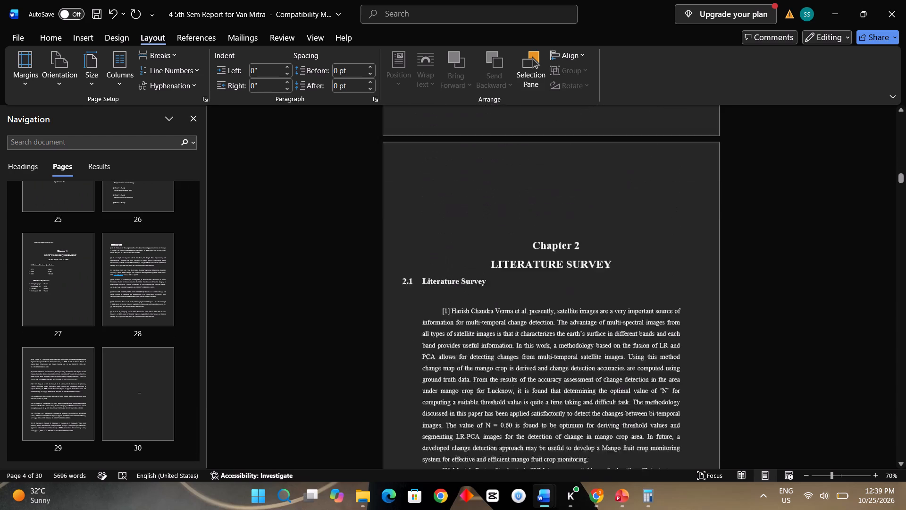
{"action": "scroll", "coordinate": [437, 335], "scroll_direction": "down", "scroll_amount": 1}
{"action": "scroll", "coordinate": [556, 340], "scroll_direction": "down", "scroll_amount": 2}
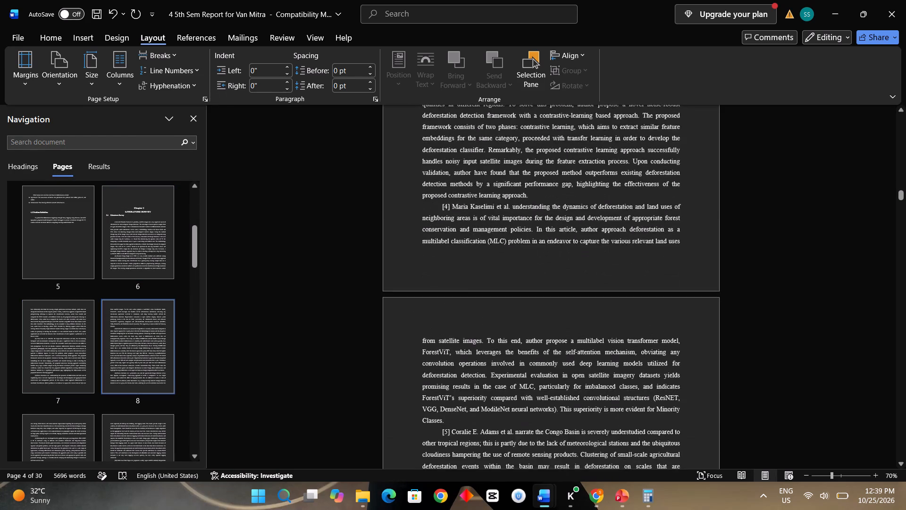
{"action": "scroll", "coordinate": [556, 340], "scroll_direction": "down", "scroll_amount": 10}
Insert blank lines before the Chapter 3 heading to move it to the top of the next page.
{"action": "scroll", "coordinate": [556, 340], "scroll_direction": "up", "scroll_amount": 1}
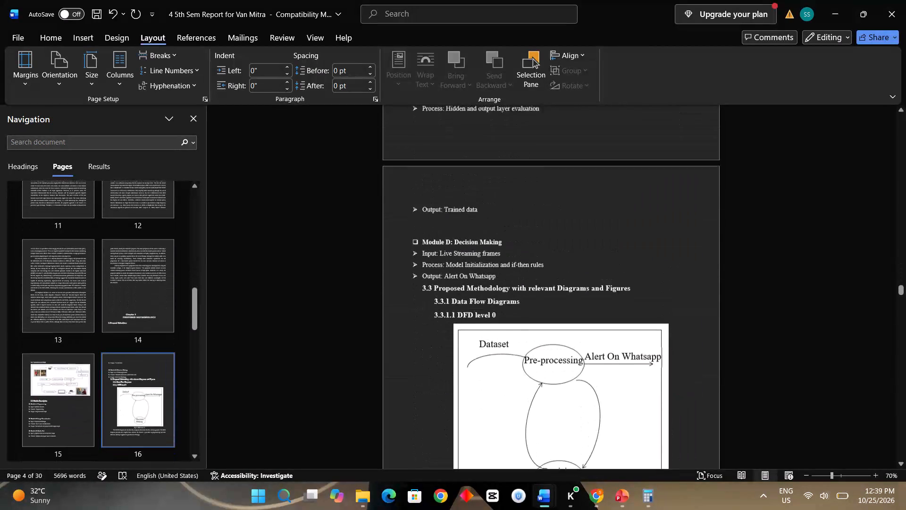
{"action": "scroll", "coordinate": [556, 340], "scroll_direction": "up", "scroll_amount": 5}
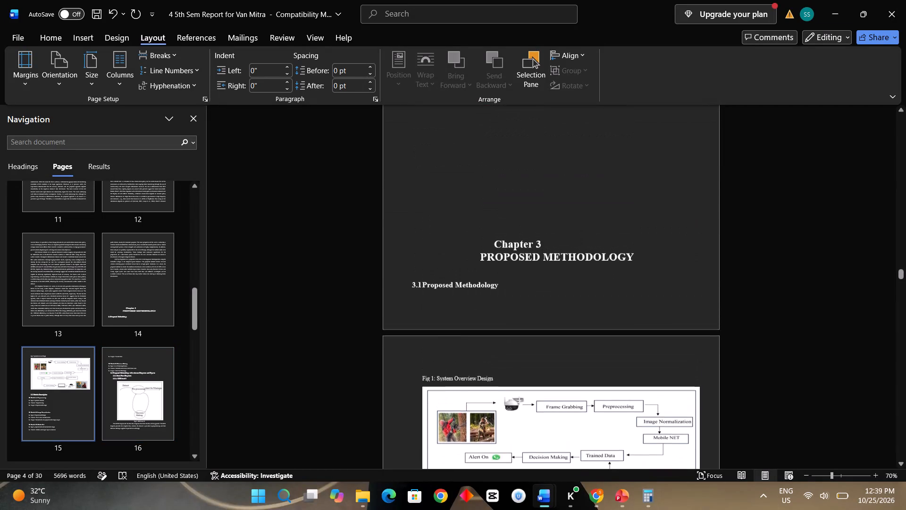
{"action": "scroll", "coordinate": [556, 340], "scroll_direction": "up", "scroll_amount": 1}
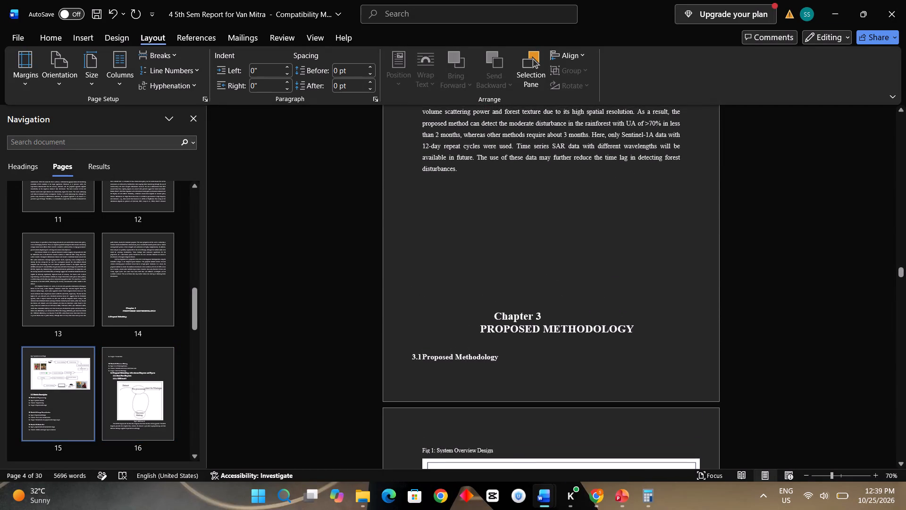
{"action": "left_click", "coordinate": [470, 318]}
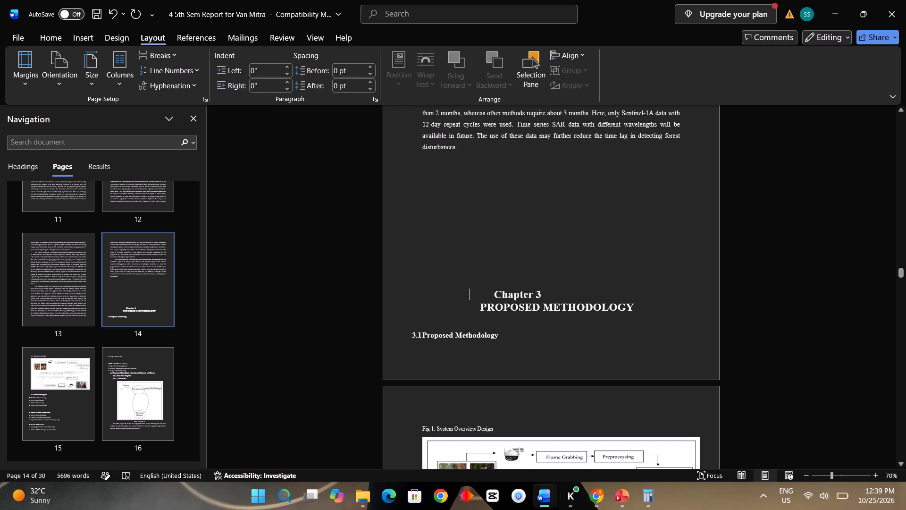
{"action": "key", "text": "space"}
{"action": "key", "text": "Return"}
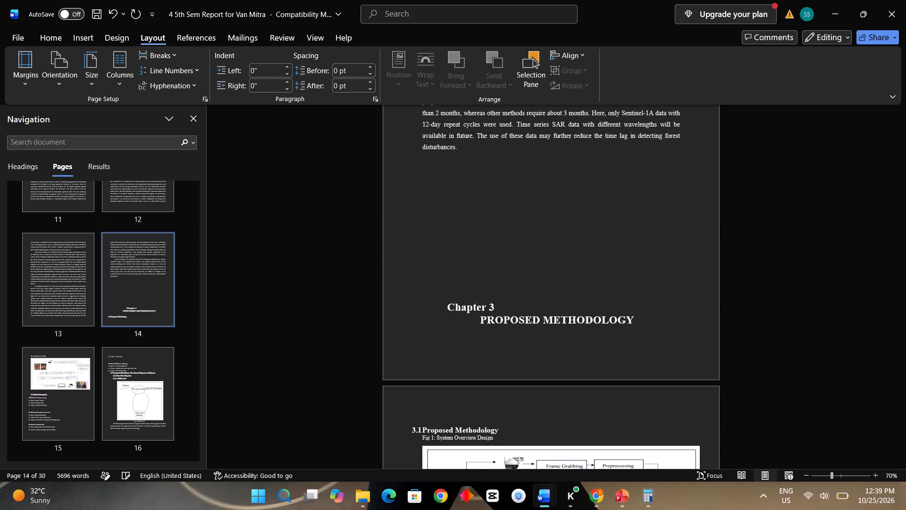
{"action": "key", "text": "Return"}
{"action": "key", "text": "Return"}
{"action": "key", "text": "Return"}
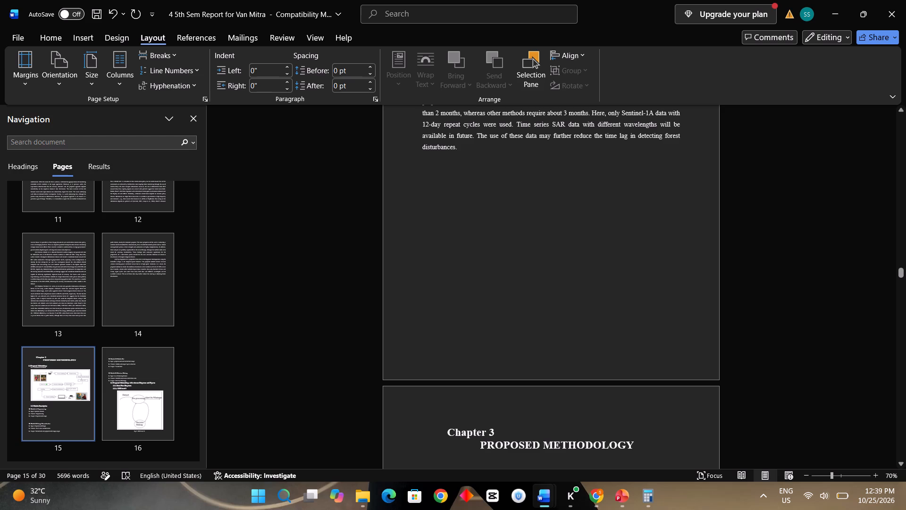
Insert spaces before "Chapter 3" to centre it above "PROPOSED METHODOLOGY".
{"action": "left_click", "coordinate": [431, 427]}
{"action": "key", "text": "space"}
{"action": "key", "text": "space"}
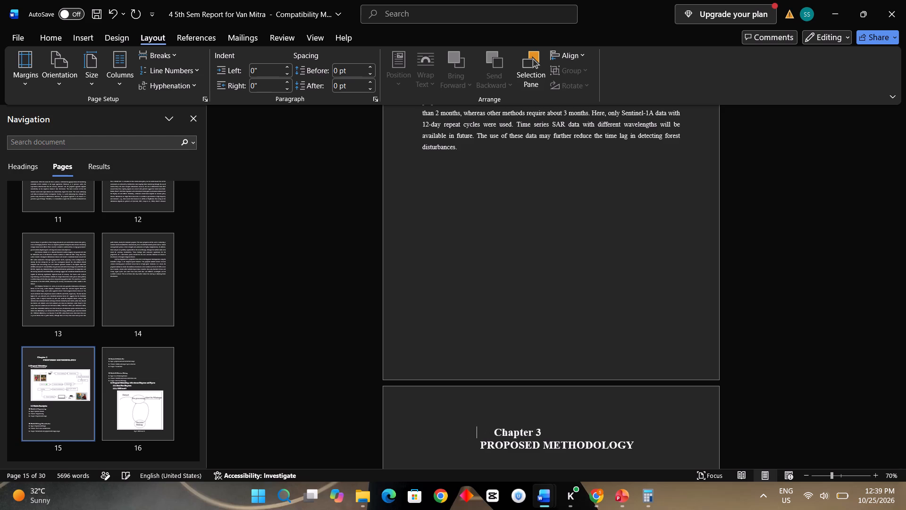
{"action": "key", "text": "space"}
{"action": "key", "text": "space"}
{"action": "key", "text": "space"}
{"action": "key", "text": "space"}
{"action": "key", "text": "space"}
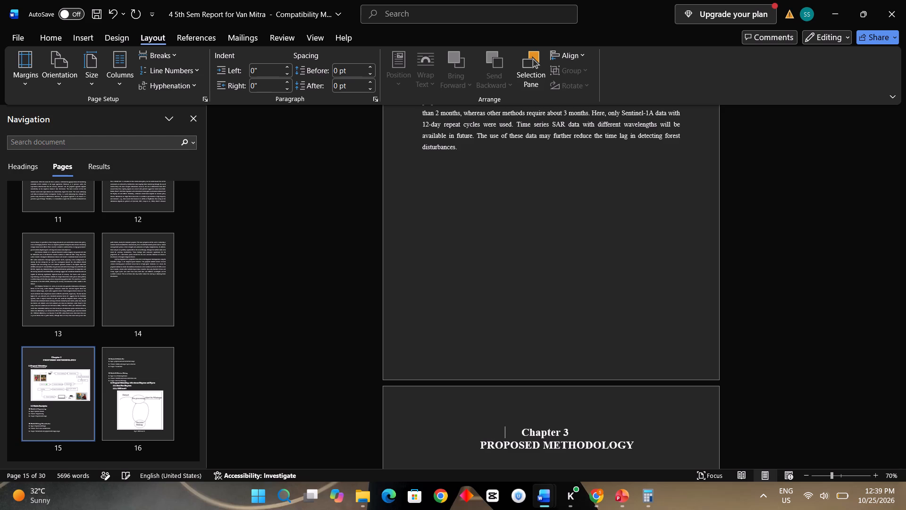
Examine the layout from the end of the Literature Survey through the module descriptions and DFDs to the Activity and Usecase diagrams.
{"action": "scroll", "coordinate": [456, 446], "scroll_direction": "down", "scroll_amount": 2}
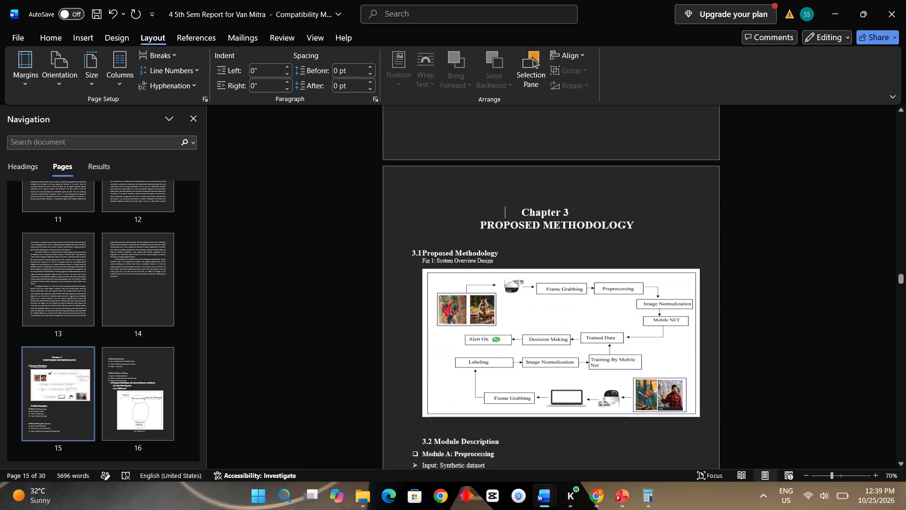
{"action": "scroll", "coordinate": [456, 446], "scroll_direction": "down", "scroll_amount": 1}
{"action": "scroll", "coordinate": [456, 446], "scroll_direction": "up", "scroll_amount": 4}
{"action": "scroll", "coordinate": [456, 446], "scroll_direction": "down", "scroll_amount": 1}
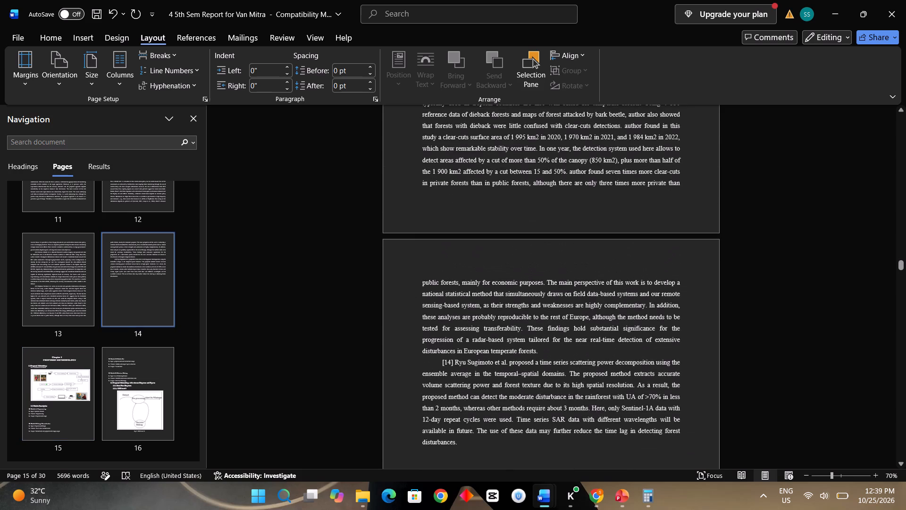
{"action": "scroll", "coordinate": [456, 446], "scroll_direction": "down", "scroll_amount": 1}
{"action": "scroll", "coordinate": [456, 446], "scroll_direction": "up", "scroll_amount": 1}
{"action": "scroll", "coordinate": [456, 446], "scroll_direction": "down", "scroll_amount": 1}
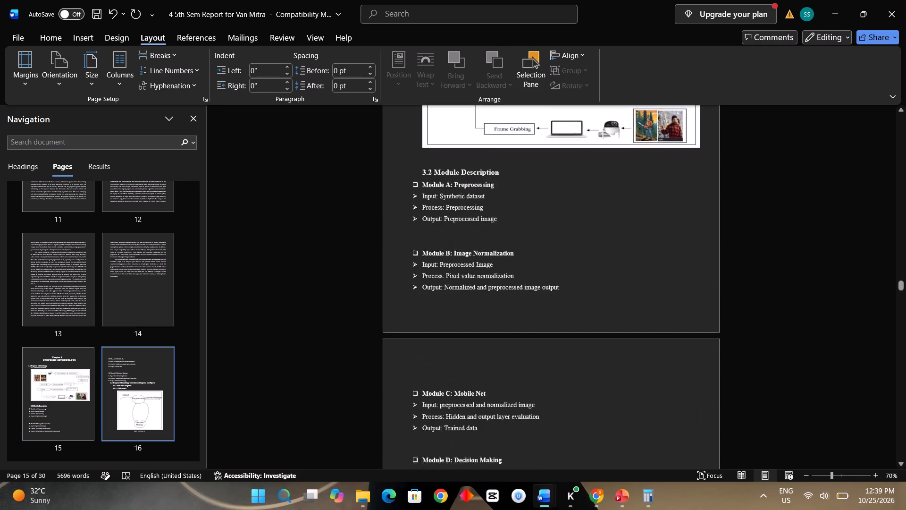
{"action": "scroll", "coordinate": [456, 446], "scroll_direction": "down", "scroll_amount": 4}
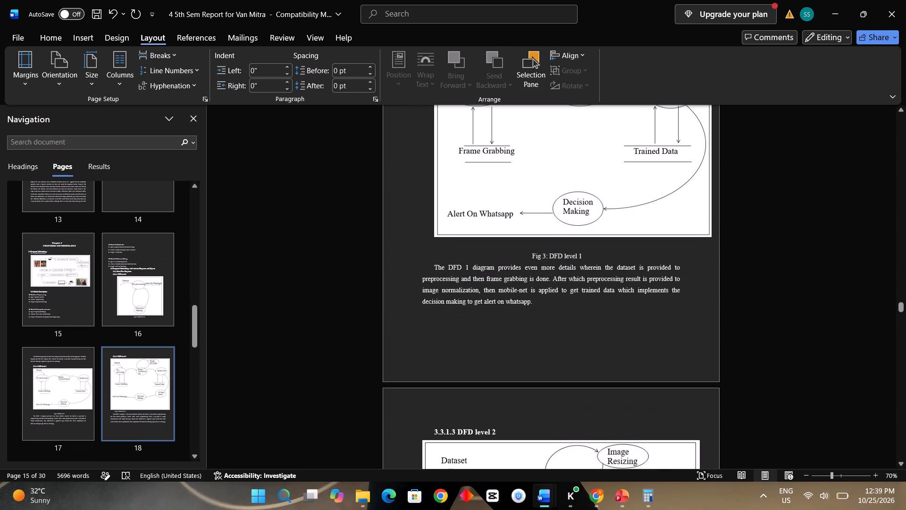
{"action": "scroll", "coordinate": [456, 446], "scroll_direction": "down", "scroll_amount": 5}
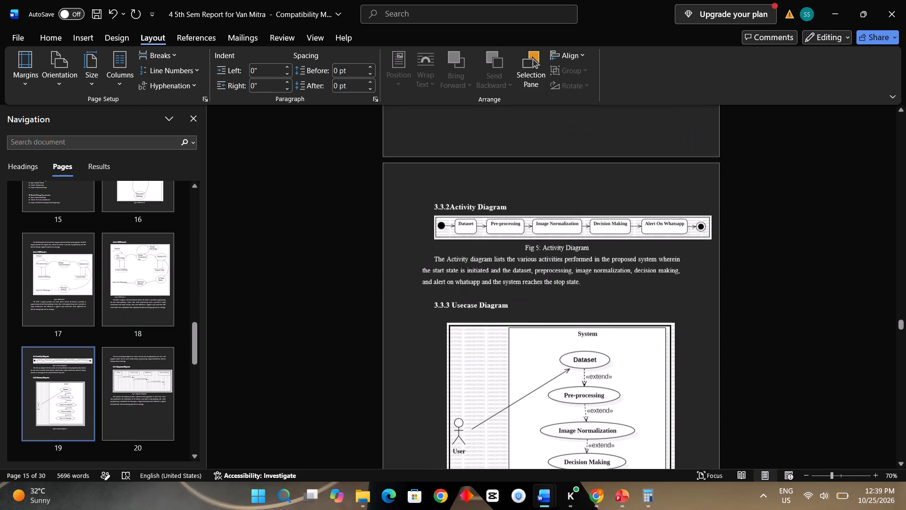
Examine the layout from the Usecase diagram through the remaining diagrams and the Action Plan to Chapter 4.
{"action": "scroll", "coordinate": [456, 446], "scroll_direction": "down", "scroll_amount": 4}
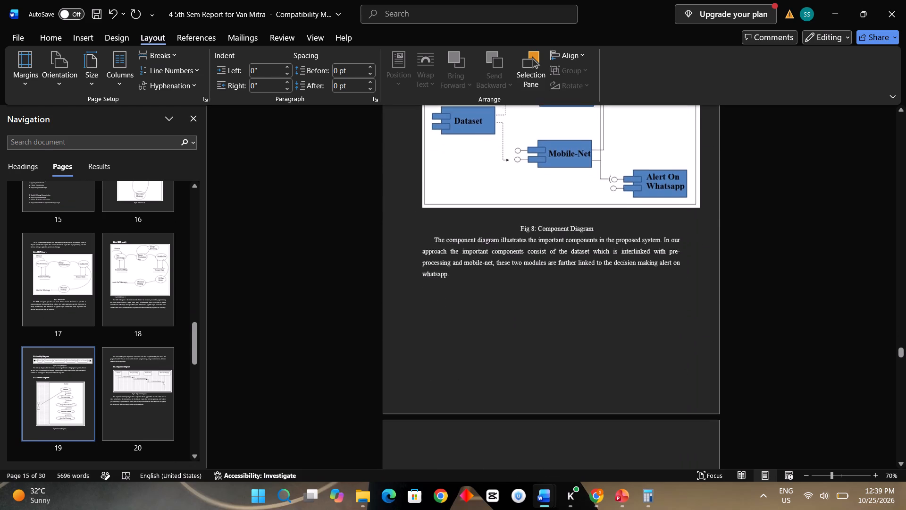
{"action": "scroll", "coordinate": [456, 446], "scroll_direction": "down", "scroll_amount": 1}
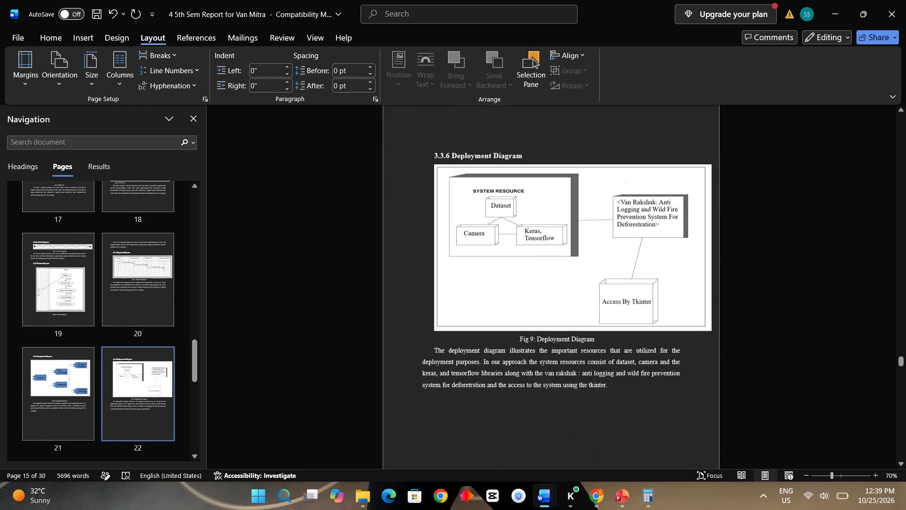
{"action": "scroll", "coordinate": [456, 446], "scroll_direction": "down", "scroll_amount": 6}
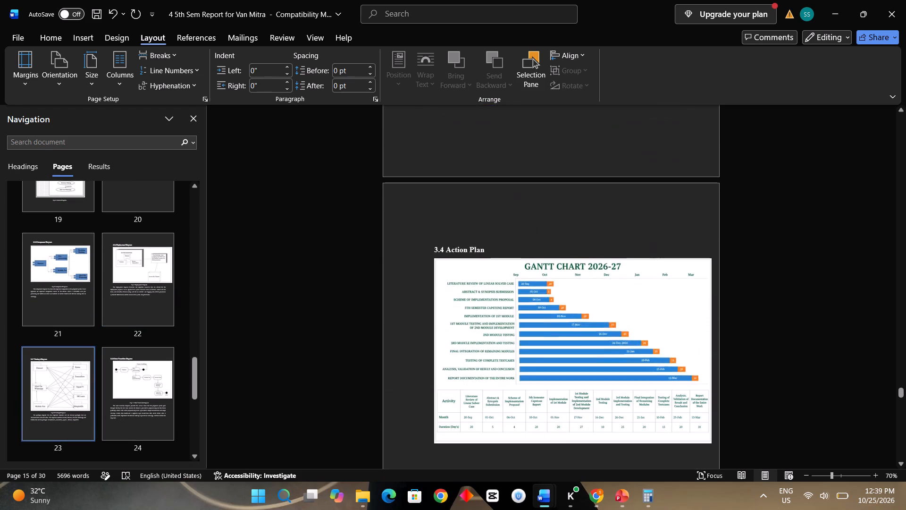
{"action": "scroll", "coordinate": [456, 446], "scroll_direction": "down", "scroll_amount": 3}
{"action": "scroll", "coordinate": [456, 446], "scroll_direction": "up", "scroll_amount": 1}
{"action": "scroll", "coordinate": [456, 446], "scroll_direction": "down", "scroll_amount": 1}
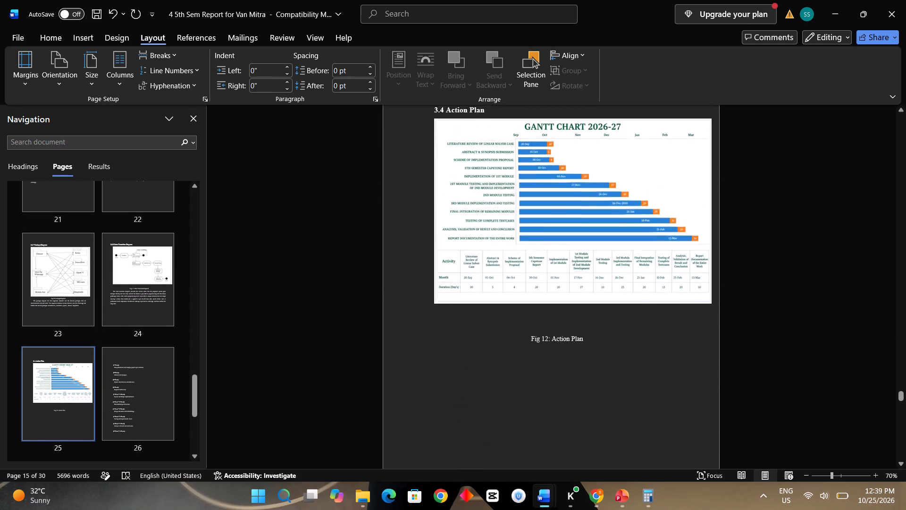
{"action": "scroll", "coordinate": [456, 446], "scroll_direction": "down", "scroll_amount": 2}
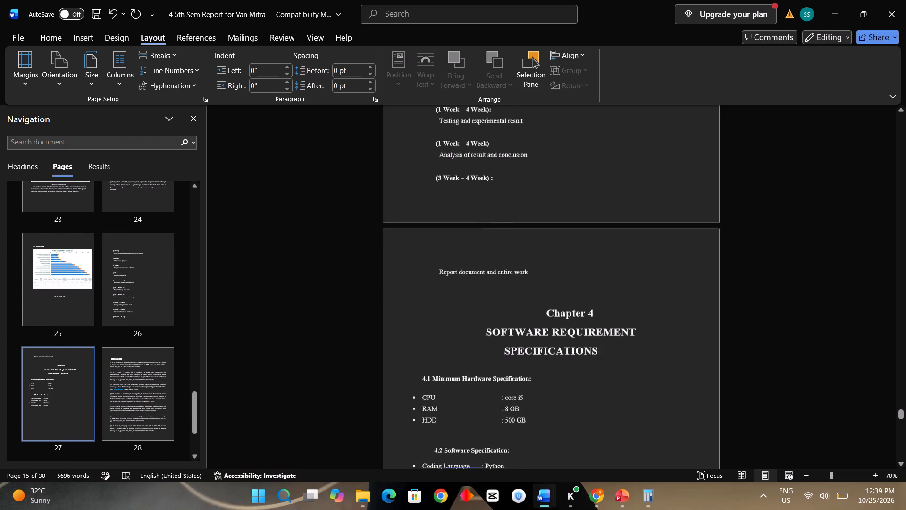
{"action": "scroll", "coordinate": [456, 446], "scroll_direction": "down", "scroll_amount": 1}
Delete the blank space above the first "(1 Week):" entry so the schedule fits one page and Chapter 4 heads the following page.
{"action": "scroll", "coordinate": [456, 446], "scroll_direction": "up", "scroll_amount": 1}
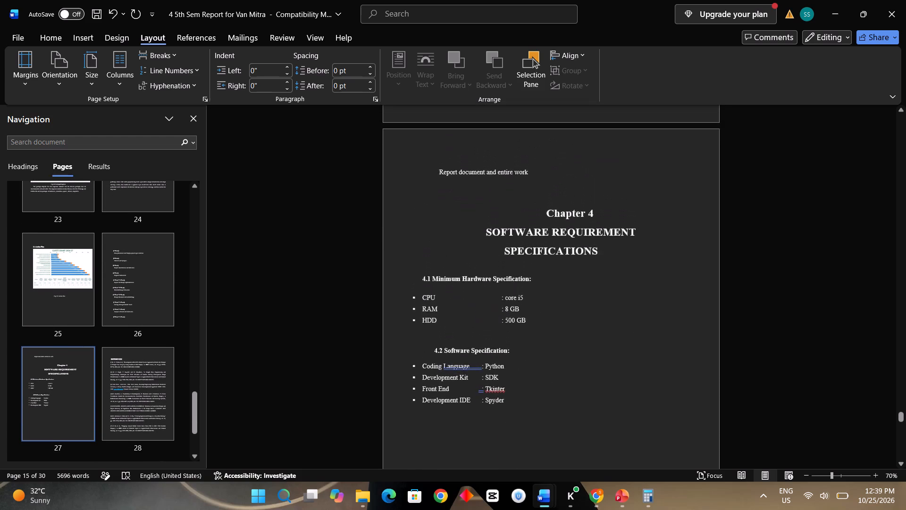
{"action": "scroll", "coordinate": [456, 446], "scroll_direction": "up", "scroll_amount": 1}
{"action": "scroll", "coordinate": [444, 356], "scroll_direction": "up", "scroll_amount": 2}
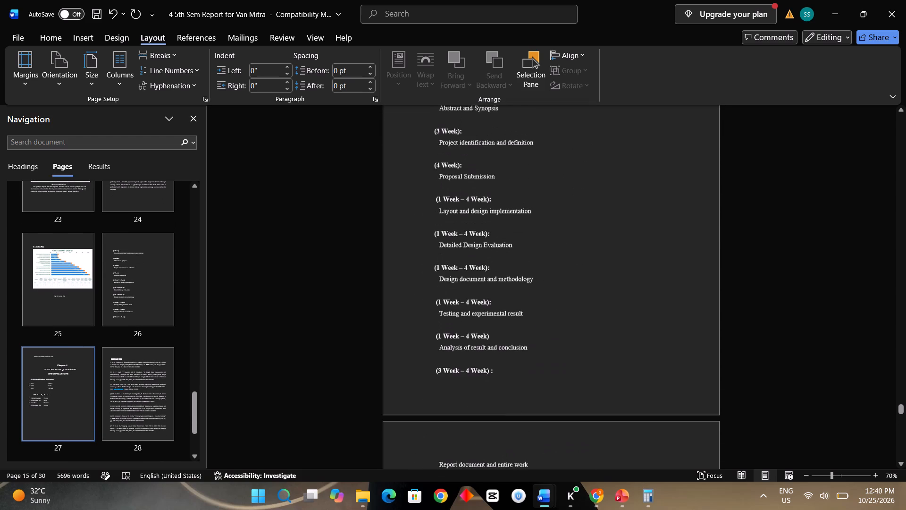
{"action": "scroll", "coordinate": [444, 356], "scroll_direction": "up", "scroll_amount": 3}
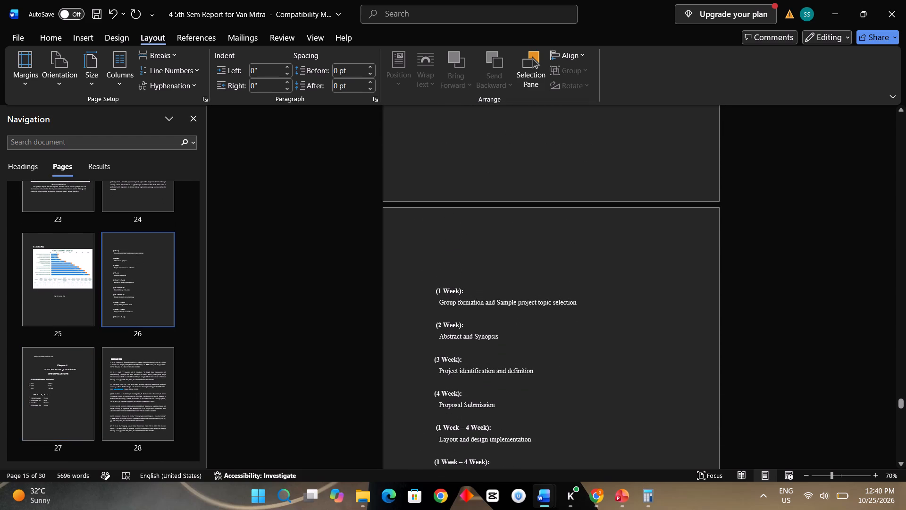
{"action": "left_click", "coordinate": [439, 279]}
{"action": "key", "text": "BackSpace"}
{"action": "key", "text": "BackSpace"}
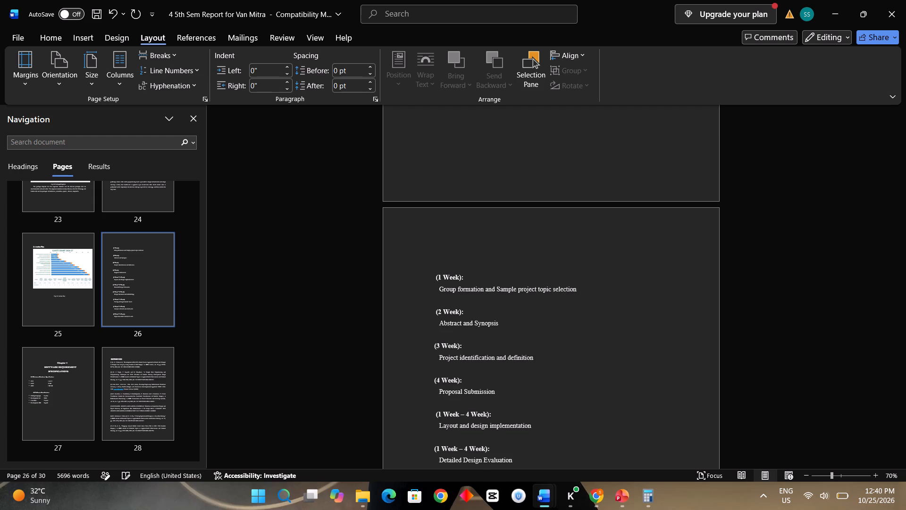
Examine the layout from the weekly schedule through Chapter 4 and the references to the last page.
{"action": "scroll", "coordinate": [467, 420], "scroll_direction": "down", "scroll_amount": 1}
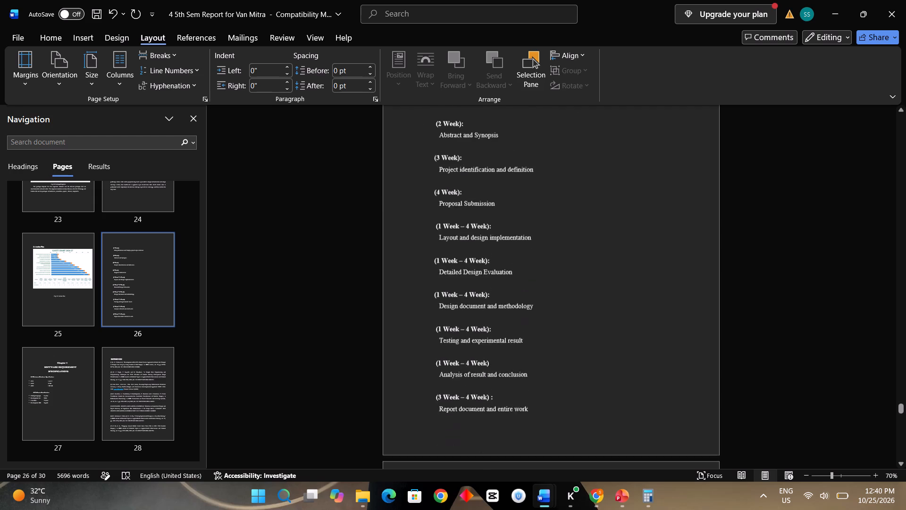
{"action": "scroll", "coordinate": [467, 420], "scroll_direction": "down", "scroll_amount": 2}
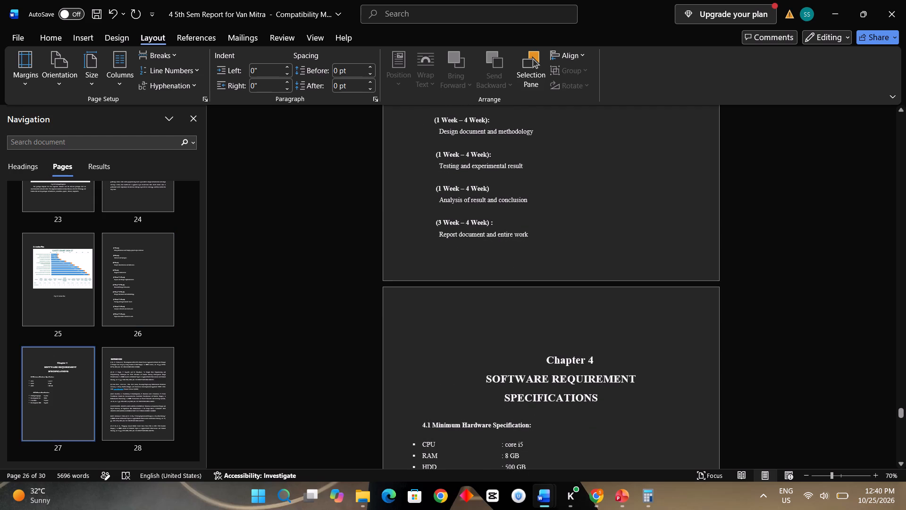
{"action": "scroll", "coordinate": [467, 420], "scroll_direction": "down", "scroll_amount": 4}
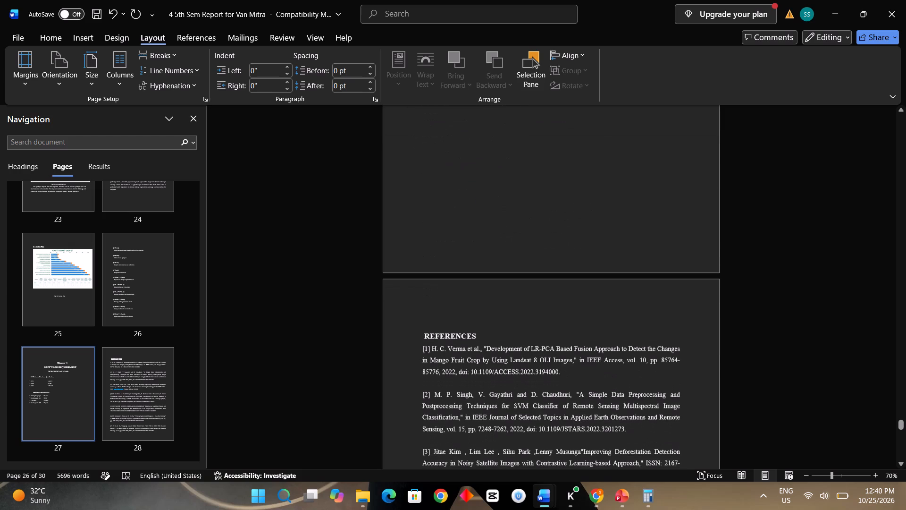
{"action": "scroll", "coordinate": [467, 420], "scroll_direction": "down", "scroll_amount": 6}
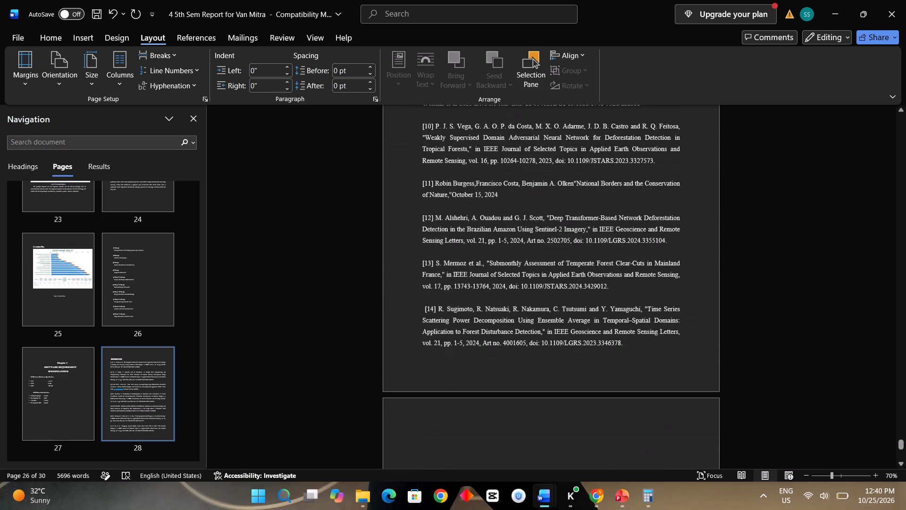
{"action": "scroll", "coordinate": [467, 420], "scroll_direction": "down", "scroll_amount": 5}
{"action": "scroll", "coordinate": [467, 420], "scroll_direction": "up", "scroll_amount": 6}
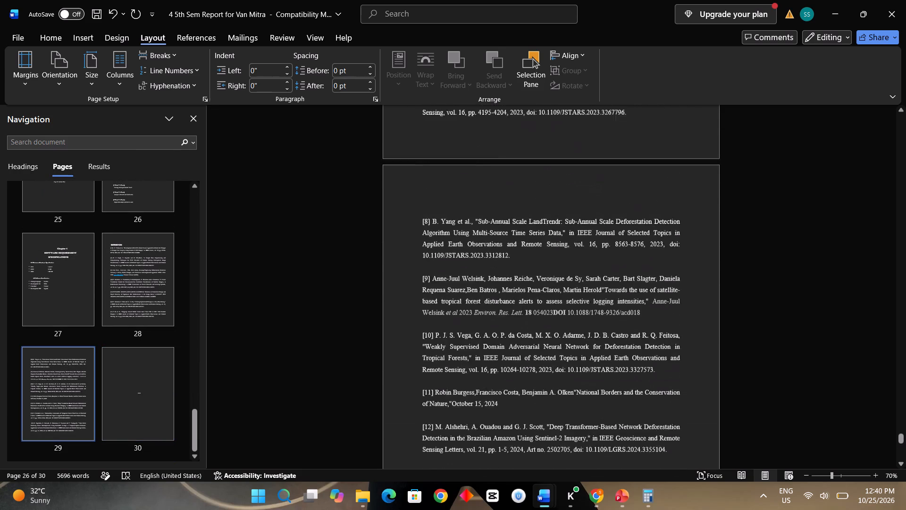
{"action": "scroll", "coordinate": [467, 420], "scroll_direction": "up", "scroll_amount": 4}
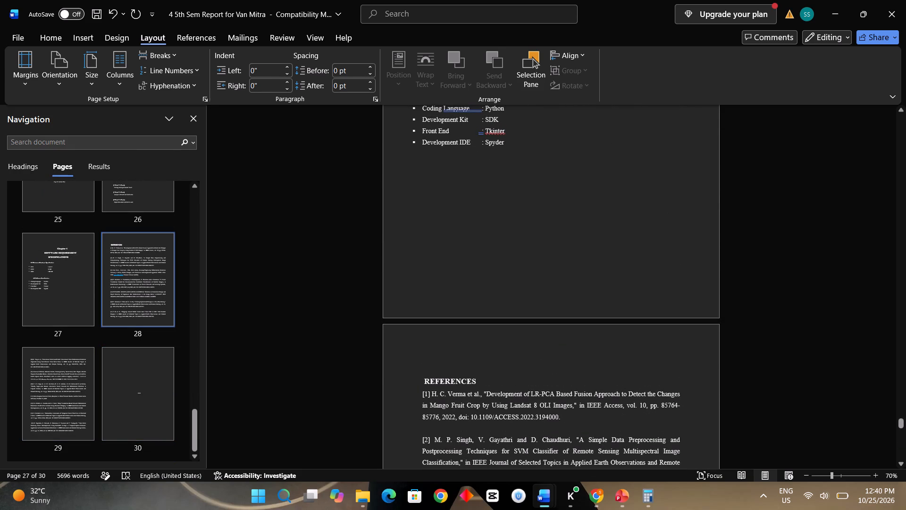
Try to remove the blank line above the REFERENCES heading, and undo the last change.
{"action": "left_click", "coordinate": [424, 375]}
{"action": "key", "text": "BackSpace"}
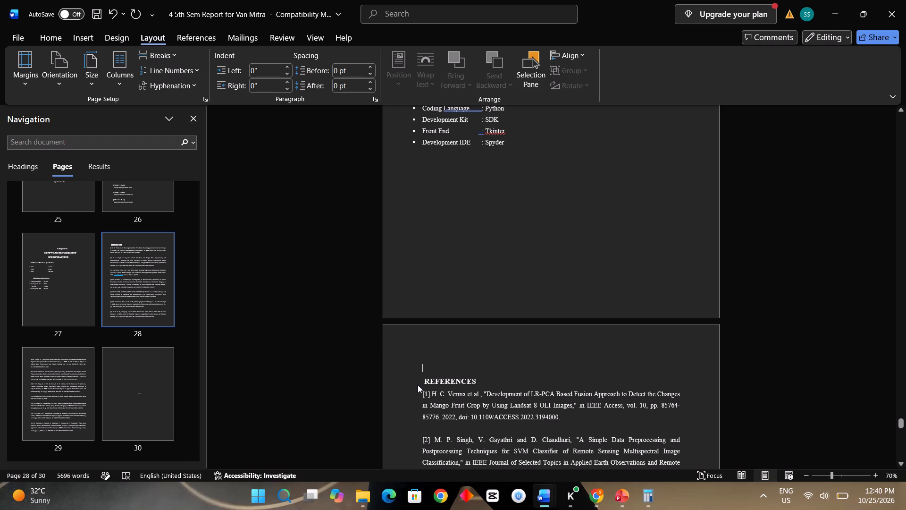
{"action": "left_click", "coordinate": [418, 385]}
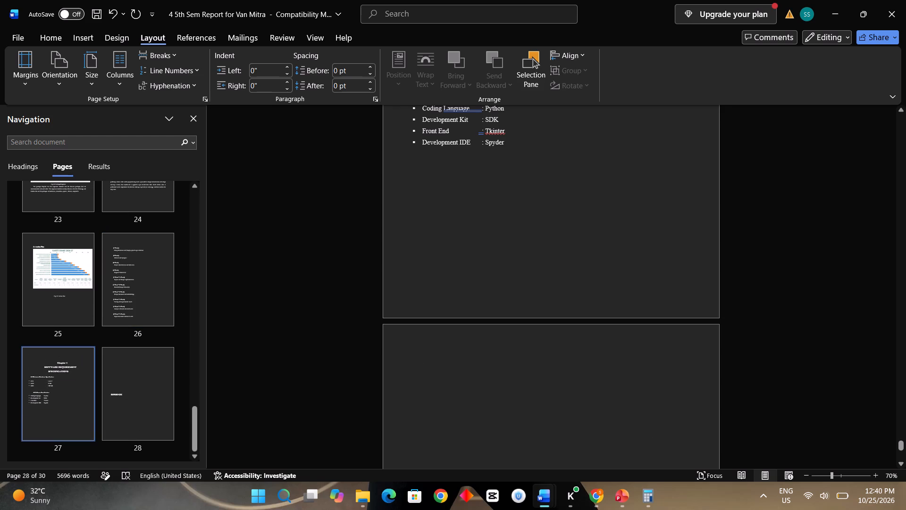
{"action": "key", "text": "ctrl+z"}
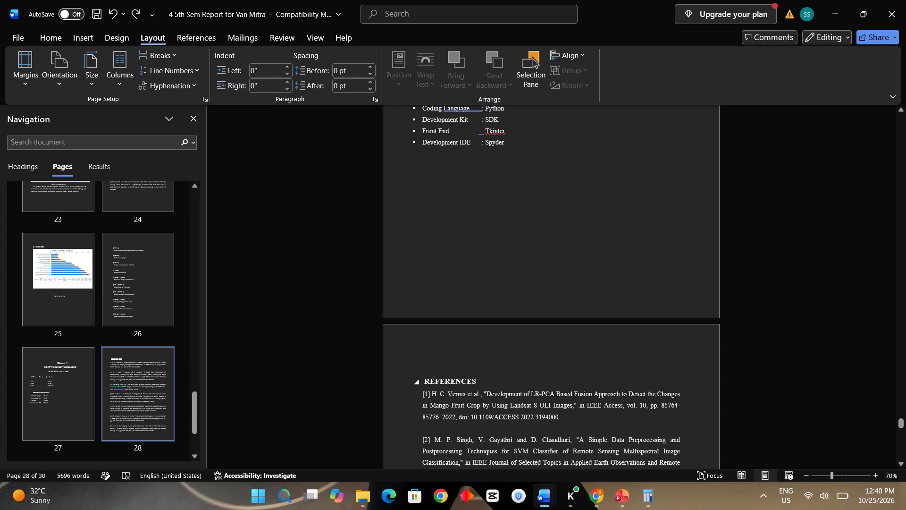
Insert spaces before the REFERENCES heading to centre it above the reference list.
{"action": "left_click", "coordinate": [423, 381]}
{"action": "key", "text": "space"}
{"action": "key", "text": "space"}
{"action": "key", "text": "space"}
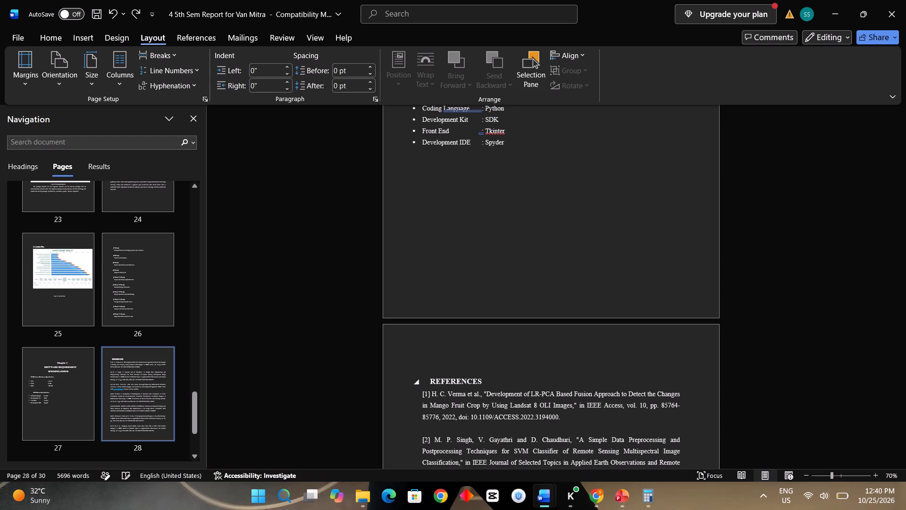
{"action": "key", "text": "space"}
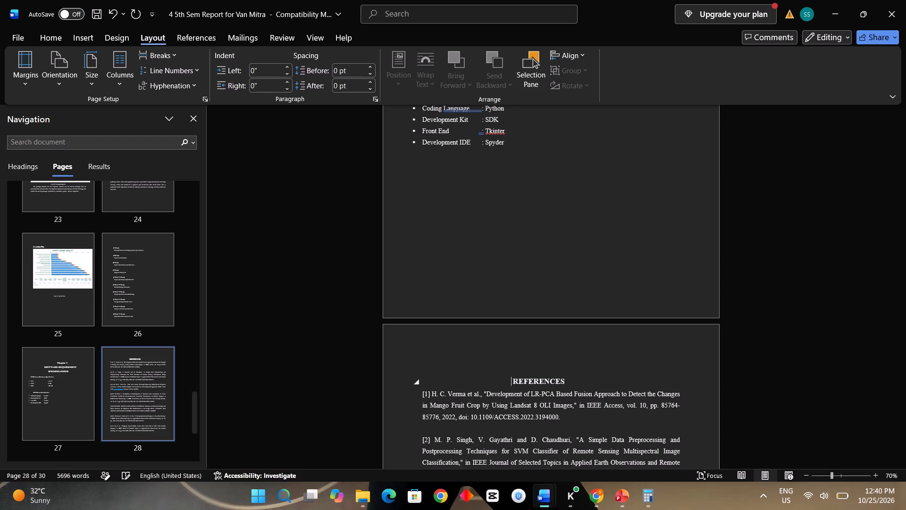
{"action": "key", "text": "space"}
{"action": "key", "text": "space"}
{"action": "key", "text": "space"}
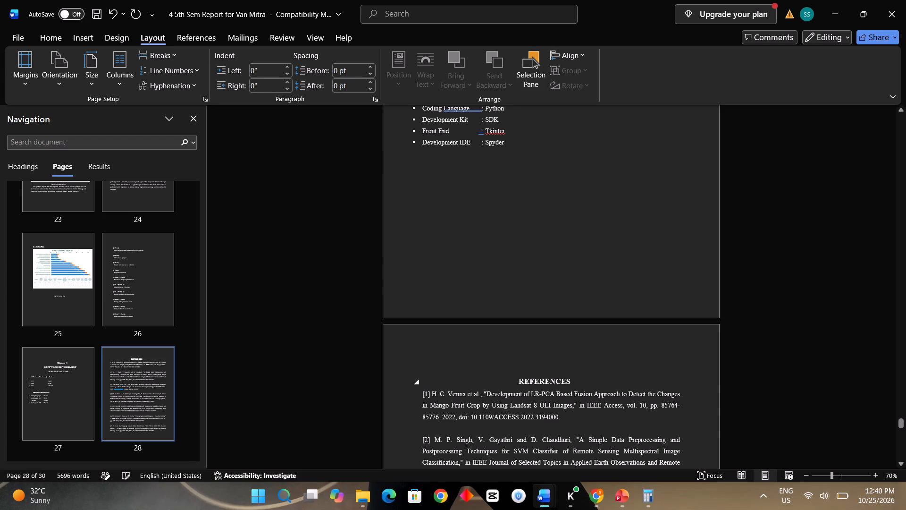
{"action": "left_click", "coordinate": [449, 286]}
Examine the layout from the references to the last page, and back through the Action Plan, diagrams and Literature Survey to the Abstract.
{"action": "scroll", "coordinate": [472, 384], "scroll_direction": "down", "scroll_amount": 3}
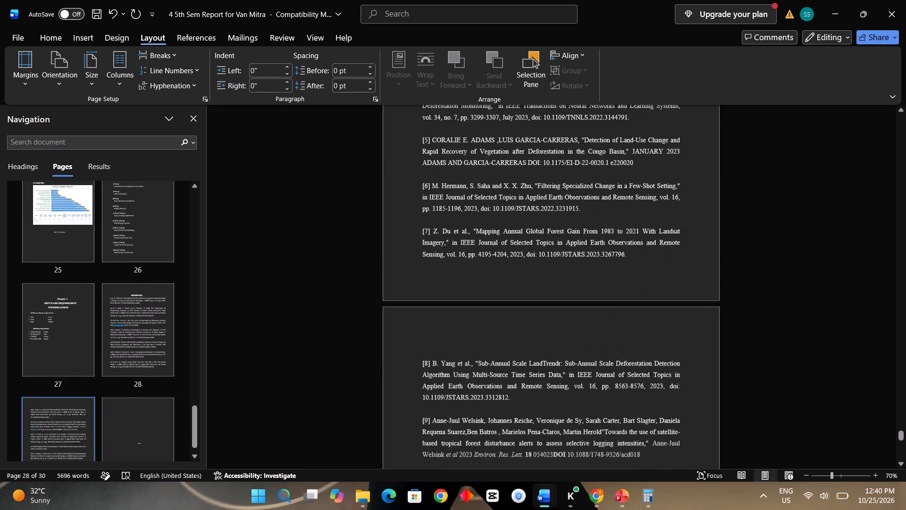
{"action": "scroll", "coordinate": [472, 384], "scroll_direction": "down", "scroll_amount": 4}
{"action": "scroll", "coordinate": [472, 384], "scroll_direction": "up", "scroll_amount": 1}
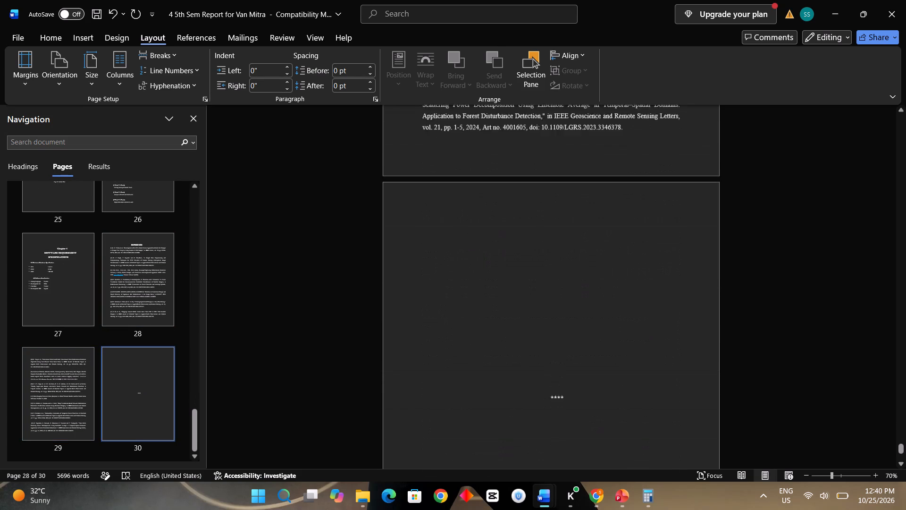
{"action": "scroll", "coordinate": [472, 384], "scroll_direction": "up", "scroll_amount": 8}
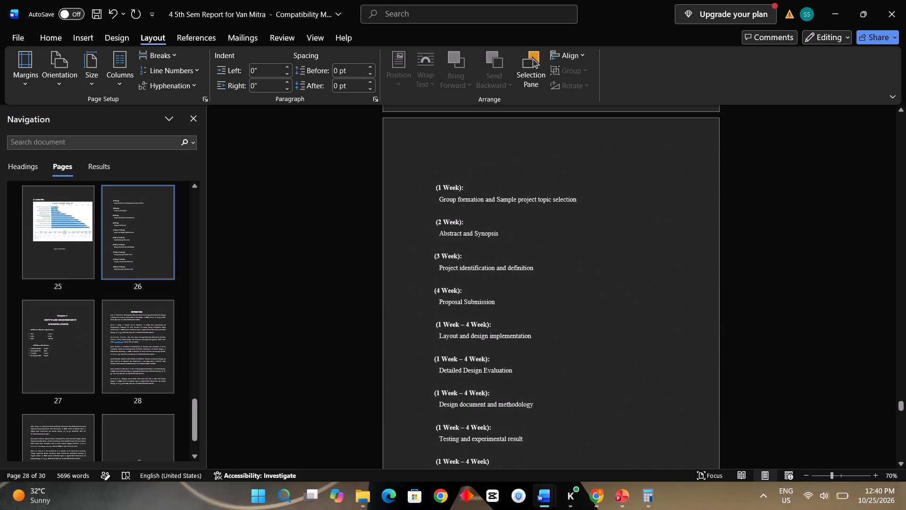
{"action": "scroll", "coordinate": [472, 384], "scroll_direction": "up", "scroll_amount": 3}
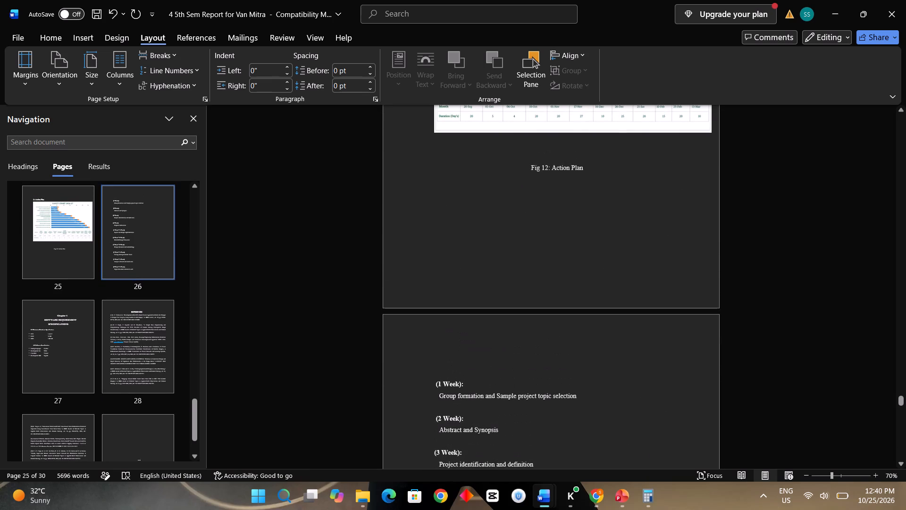
{"action": "scroll", "coordinate": [472, 384], "scroll_direction": "up", "scroll_amount": 1}
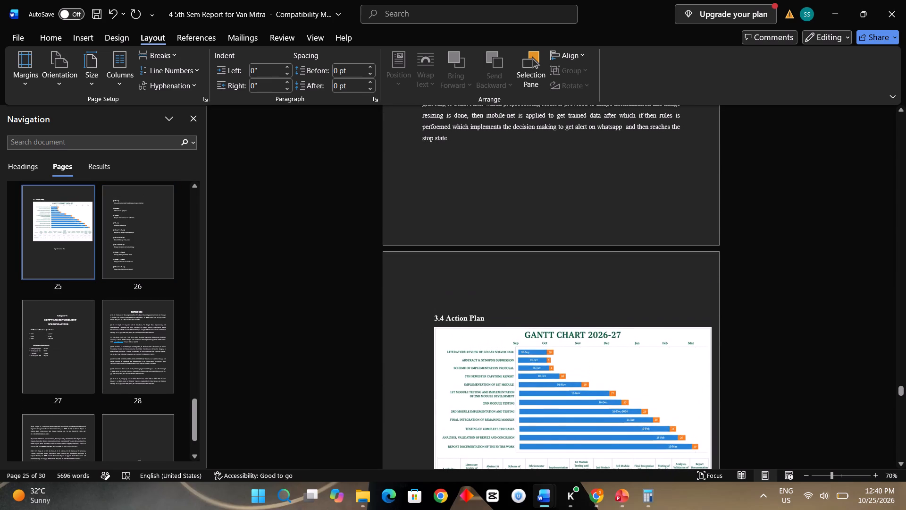
{"action": "scroll", "coordinate": [472, 384], "scroll_direction": "up", "scroll_amount": 4}
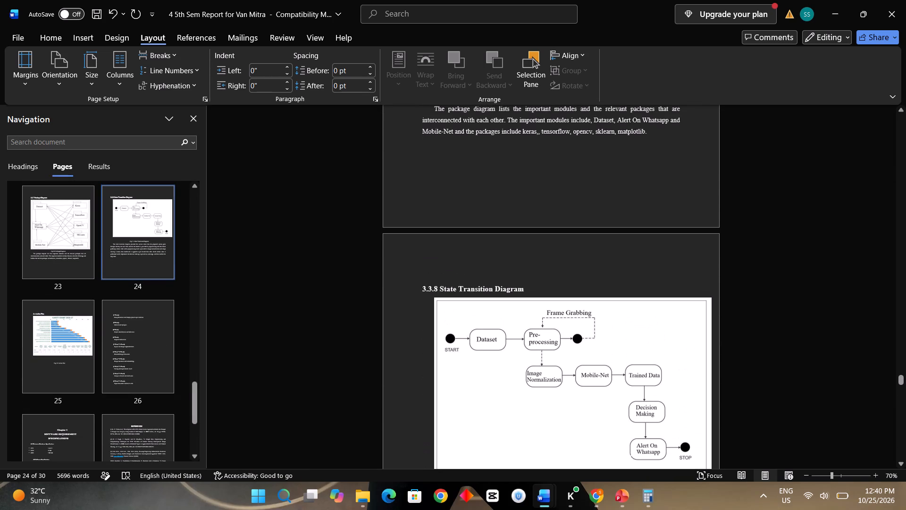
{"action": "scroll", "coordinate": [498, 336], "scroll_direction": "up", "scroll_amount": 3}
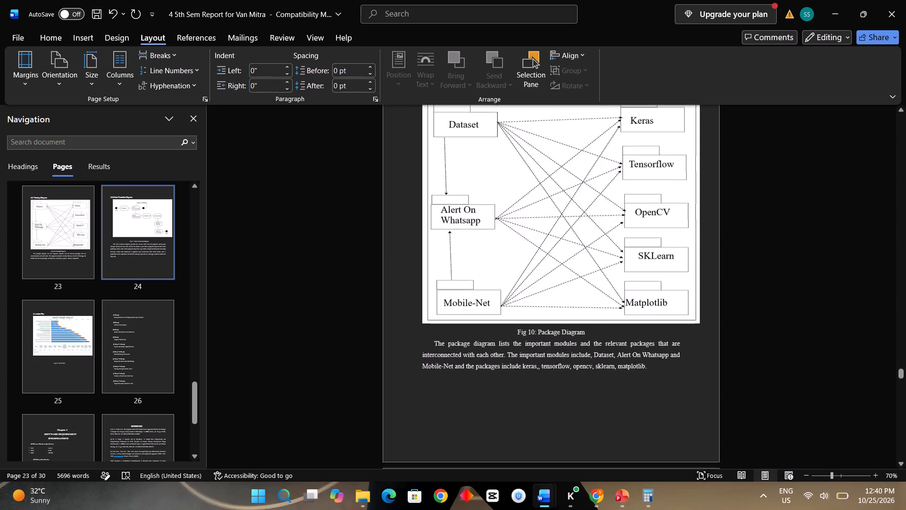
{"action": "scroll", "coordinate": [498, 336], "scroll_direction": "up", "scroll_amount": 7}
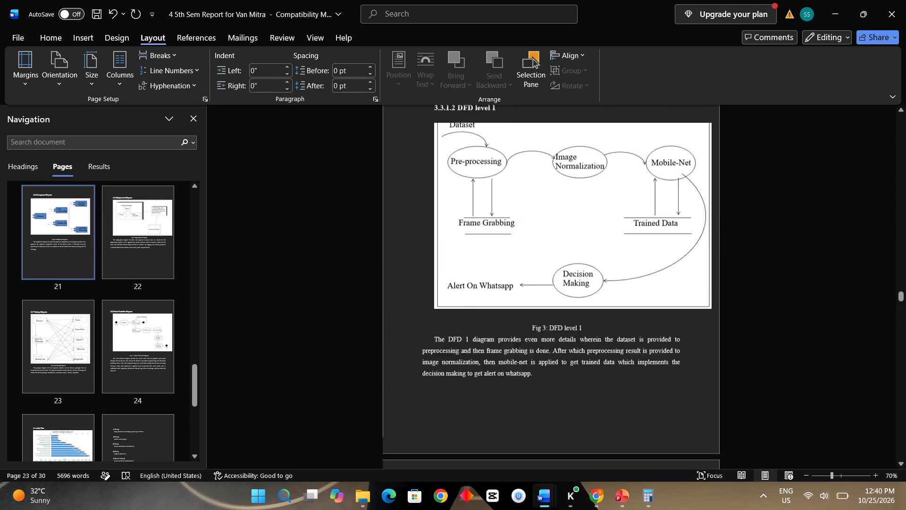
{"action": "scroll", "coordinate": [498, 336], "scroll_direction": "up", "scroll_amount": 9}
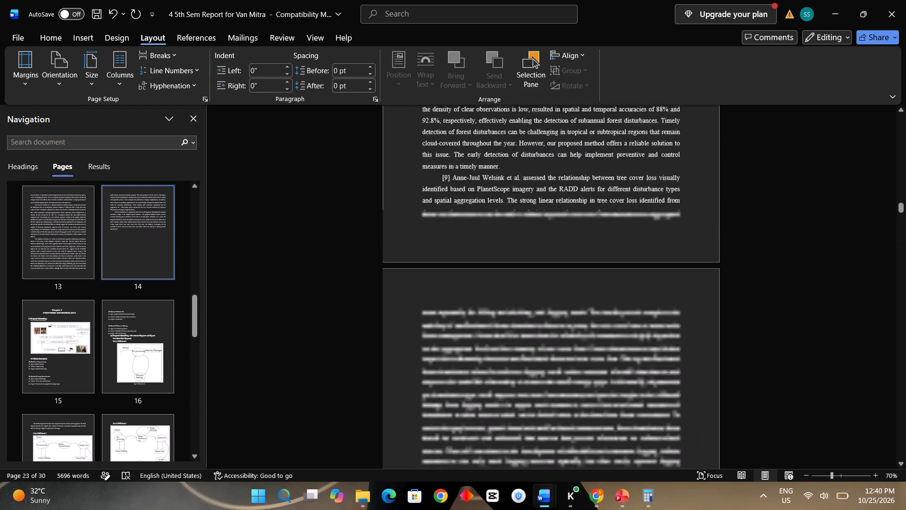
{"action": "scroll", "coordinate": [498, 336], "scroll_direction": "up", "scroll_amount": 4}
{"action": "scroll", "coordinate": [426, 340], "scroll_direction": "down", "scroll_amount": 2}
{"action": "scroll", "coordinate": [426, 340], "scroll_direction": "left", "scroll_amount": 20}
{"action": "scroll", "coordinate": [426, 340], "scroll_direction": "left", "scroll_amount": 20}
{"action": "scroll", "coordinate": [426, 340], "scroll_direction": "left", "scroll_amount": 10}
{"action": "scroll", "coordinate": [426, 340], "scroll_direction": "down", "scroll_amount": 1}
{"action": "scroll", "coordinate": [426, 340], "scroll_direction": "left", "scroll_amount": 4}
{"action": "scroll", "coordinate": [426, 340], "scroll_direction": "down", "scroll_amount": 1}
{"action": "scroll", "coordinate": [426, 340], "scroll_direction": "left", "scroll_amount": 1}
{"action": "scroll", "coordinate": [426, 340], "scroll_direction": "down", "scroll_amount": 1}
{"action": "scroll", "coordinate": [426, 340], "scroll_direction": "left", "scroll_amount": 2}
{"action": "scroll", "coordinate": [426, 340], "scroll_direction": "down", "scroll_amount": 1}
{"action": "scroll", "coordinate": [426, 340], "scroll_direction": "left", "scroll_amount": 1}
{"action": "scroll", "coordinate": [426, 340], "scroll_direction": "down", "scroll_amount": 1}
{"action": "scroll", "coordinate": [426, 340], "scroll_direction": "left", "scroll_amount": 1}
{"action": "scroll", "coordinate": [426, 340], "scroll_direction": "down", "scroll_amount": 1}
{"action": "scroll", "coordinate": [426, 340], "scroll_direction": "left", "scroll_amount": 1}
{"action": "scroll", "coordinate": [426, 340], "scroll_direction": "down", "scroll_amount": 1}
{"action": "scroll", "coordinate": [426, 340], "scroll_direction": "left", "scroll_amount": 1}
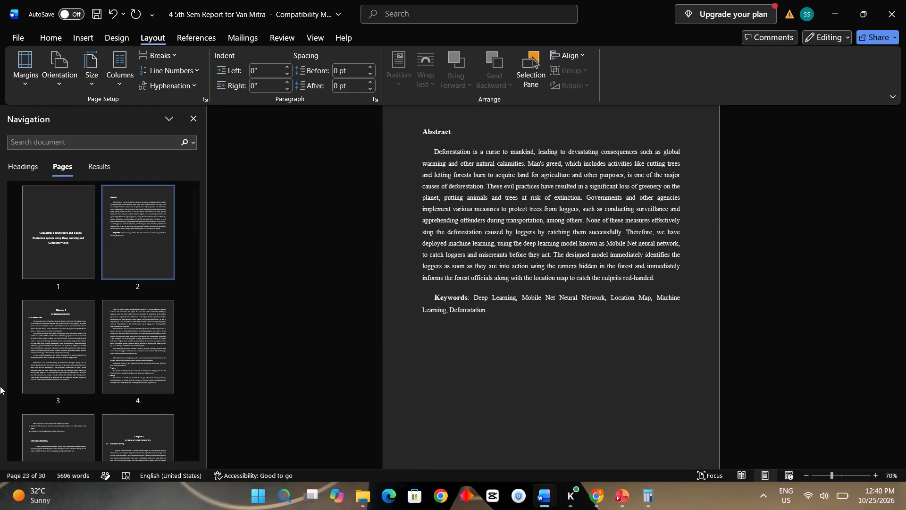
Apply the Normal margin preset, 1" on all sides, from the Chapter 3 Proposed Methodology page.
{"action": "scroll", "coordinate": [0, 386], "scroll_direction": "down", "scroll_amount": 3}
{"action": "scroll", "coordinate": [34, 380], "scroll_direction": "up", "scroll_amount": 1}
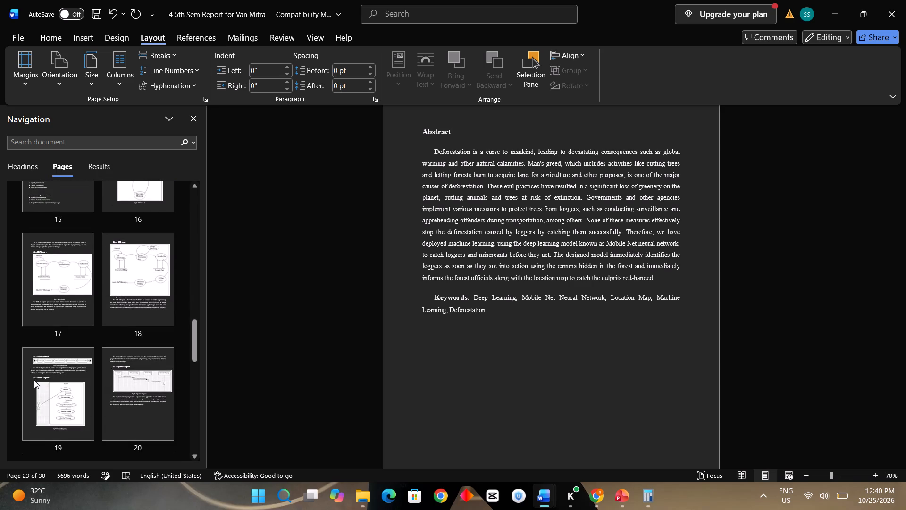
{"action": "scroll", "coordinate": [34, 380], "scroll_direction": "up", "scroll_amount": 1}
{"action": "left_click", "coordinate": [69, 260]}
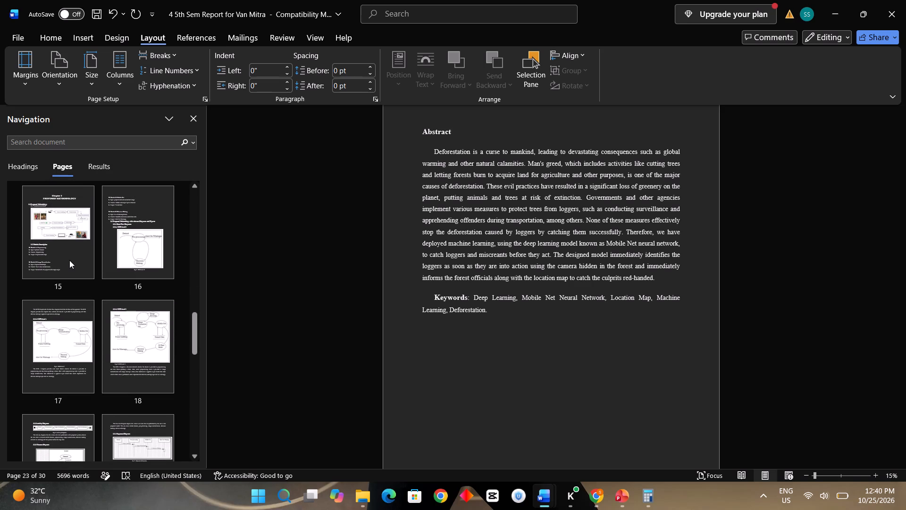
{"action": "left_click", "coordinate": [499, 269]}
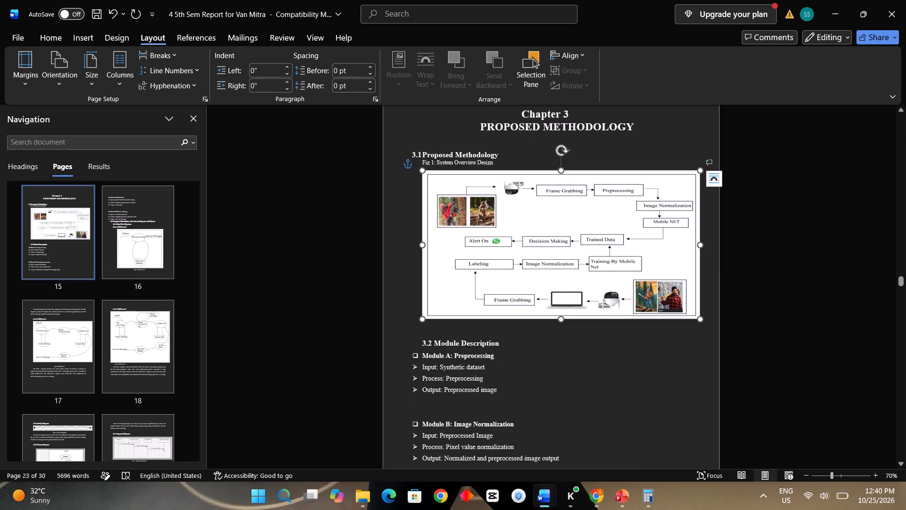
{"action": "left_click", "coordinate": [37, 75]}
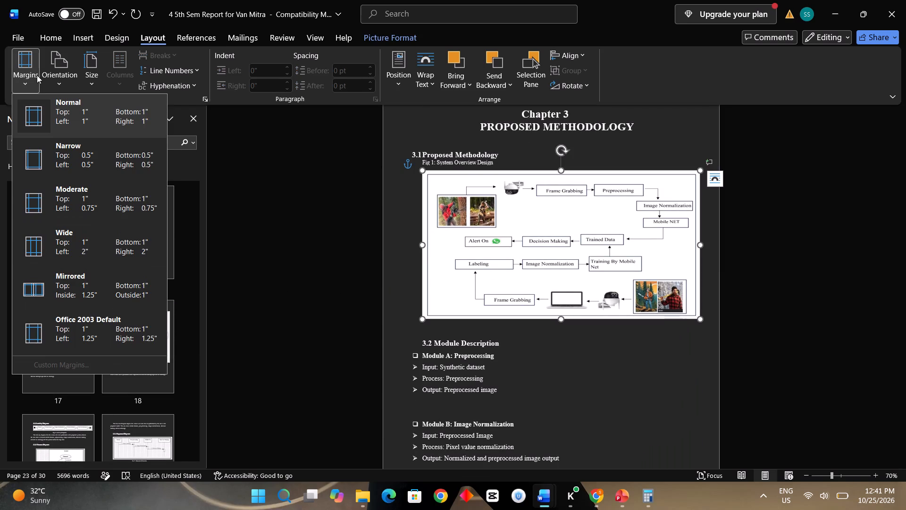
{"action": "left_click", "coordinate": [49, 115]}
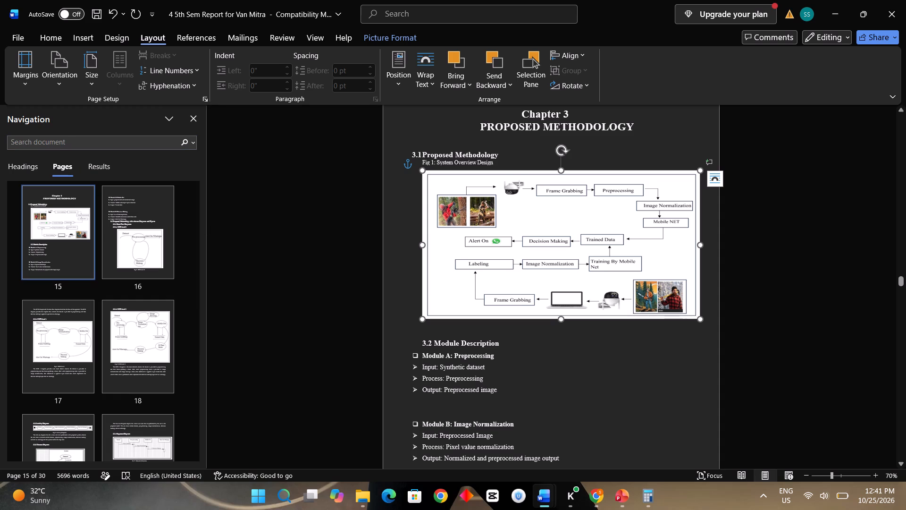
Set the System Overview Design figure's text wrapping to Top and Bottom and narrow the figure to the right text margin.
{"action": "scroll", "coordinate": [534, 268], "scroll_direction": "up", "scroll_amount": 2}
{"action": "scroll", "coordinate": [534, 268], "scroll_direction": "down", "scroll_amount": 1}
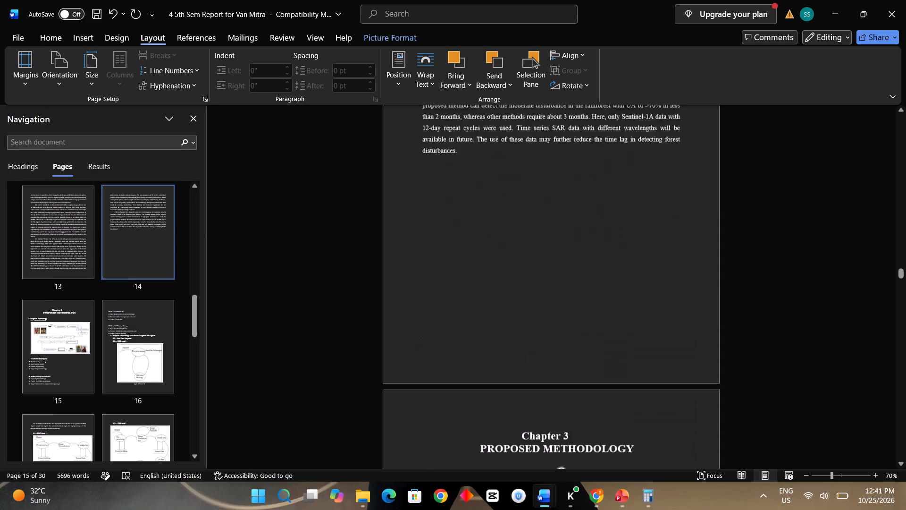
{"action": "scroll", "coordinate": [534, 268], "scroll_direction": "down", "scroll_amount": 1}
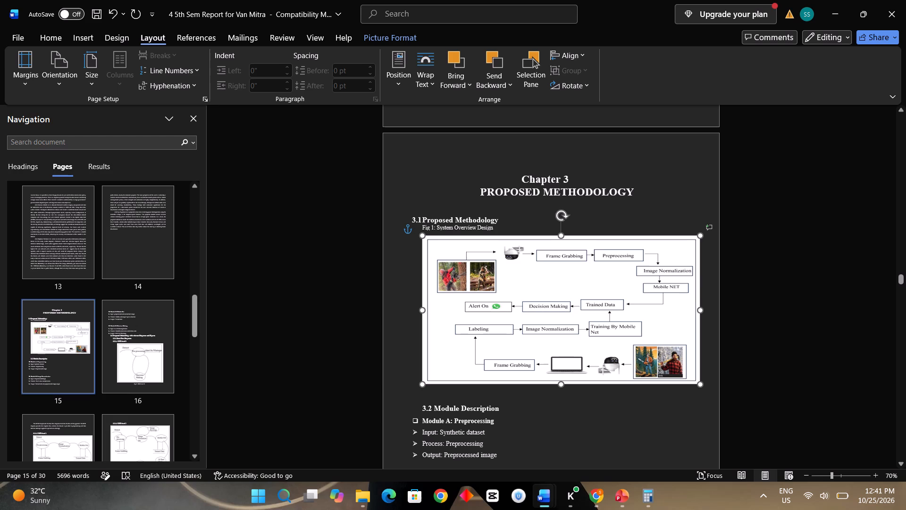
{"action": "left_click", "coordinate": [562, 301]}
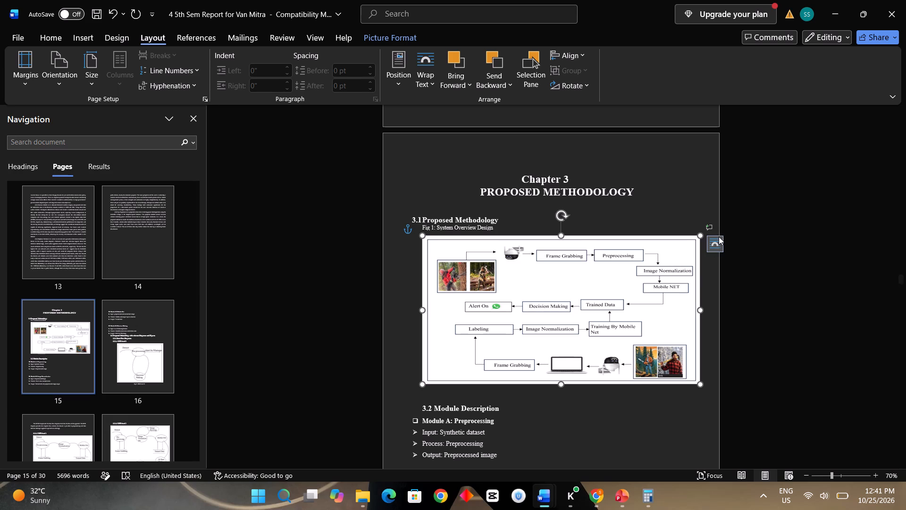
{"action": "left_click", "coordinate": [719, 237]}
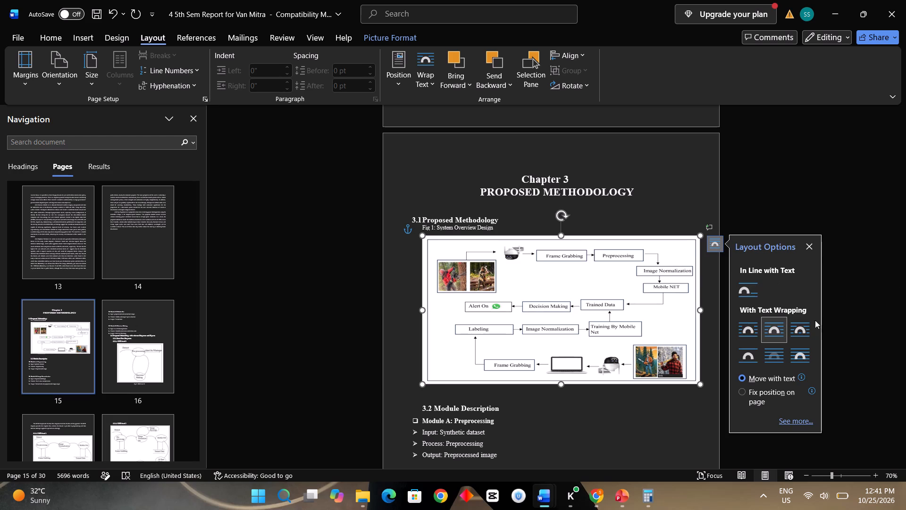
{"action": "left_click", "coordinate": [748, 358]}
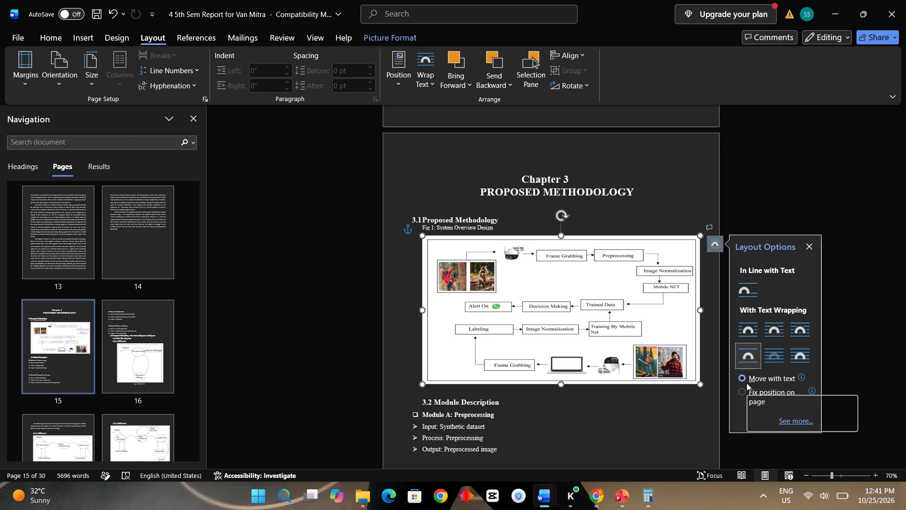
{"action": "left_click", "coordinate": [656, 305]}
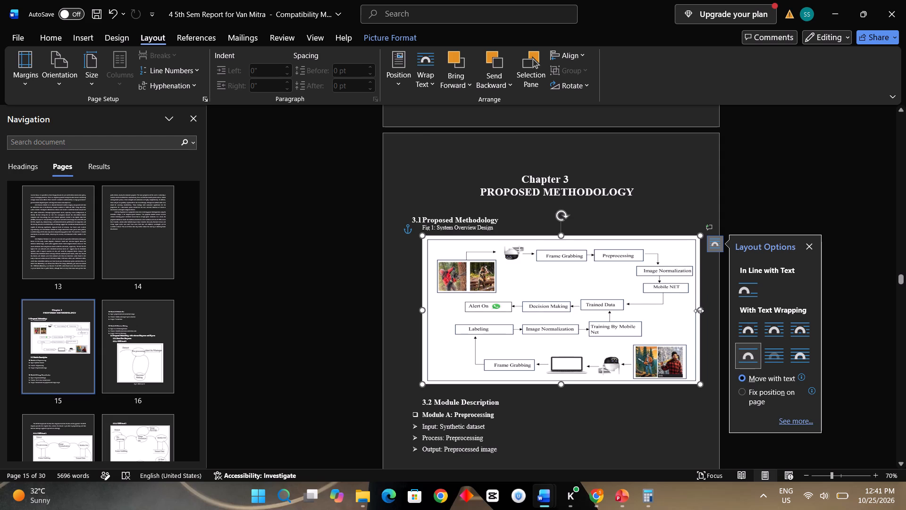
{"action": "left_click_drag", "start_coordinate": [699, 311], "coordinate": [680, 313]}
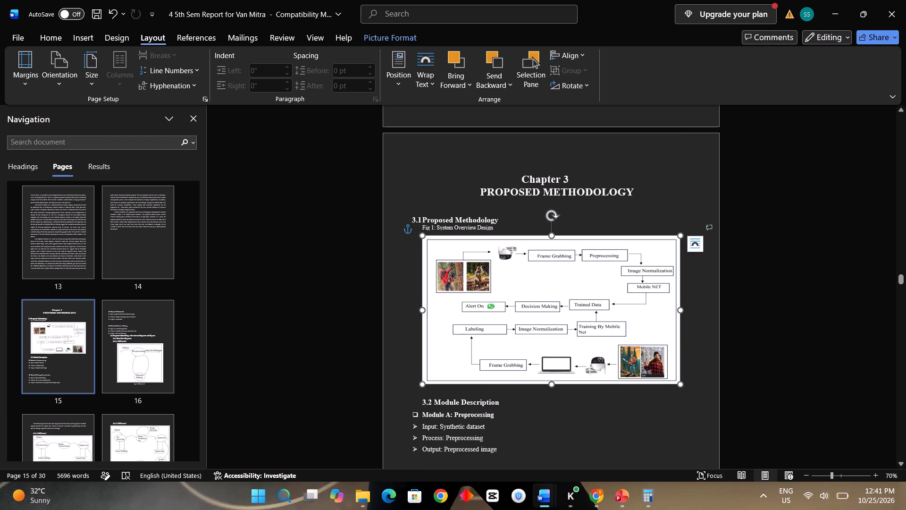
Widen the DFD level 0 diagram on both sides so that it spans from the left to the right text margin.
{"action": "scroll", "coordinate": [610, 339], "scroll_direction": "down", "scroll_amount": 4}
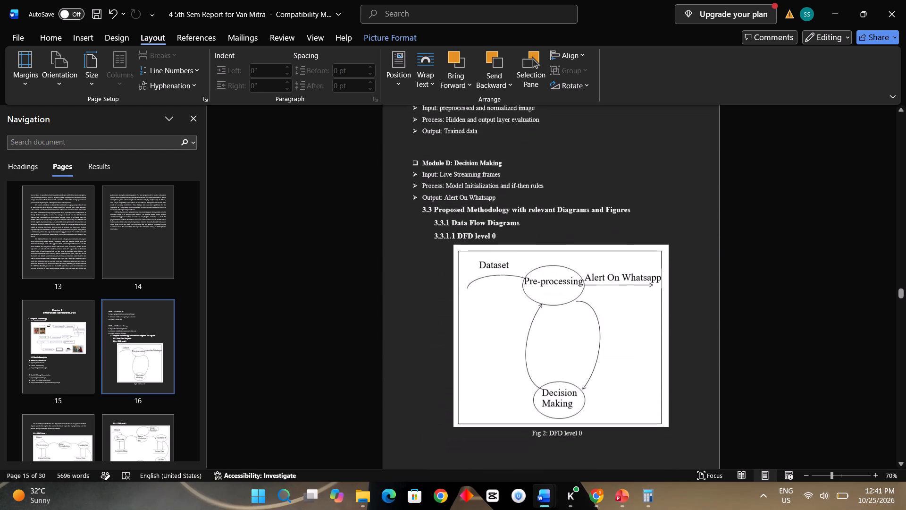
{"action": "scroll", "coordinate": [610, 339], "scroll_direction": "down", "scroll_amount": 1}
{"action": "left_click", "coordinate": [610, 339]}
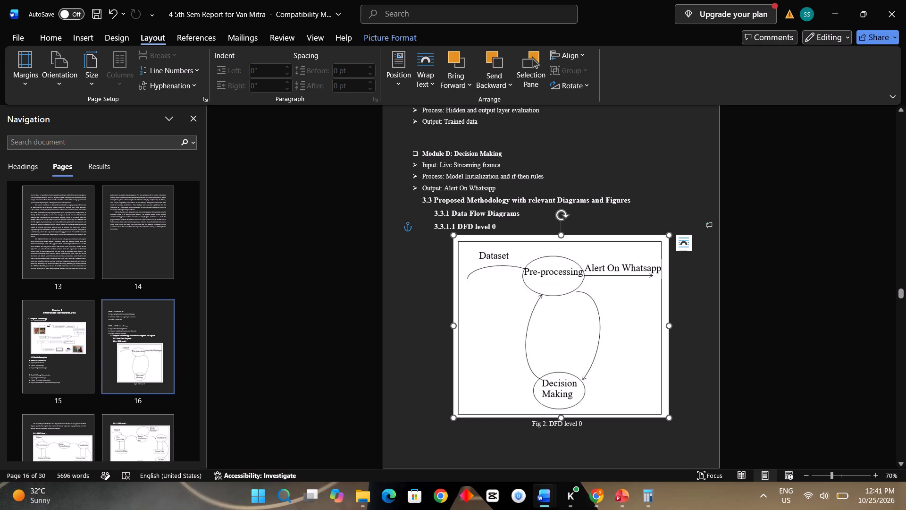
{"action": "left_click_drag", "start_coordinate": [452, 326], "coordinate": [427, 330]}
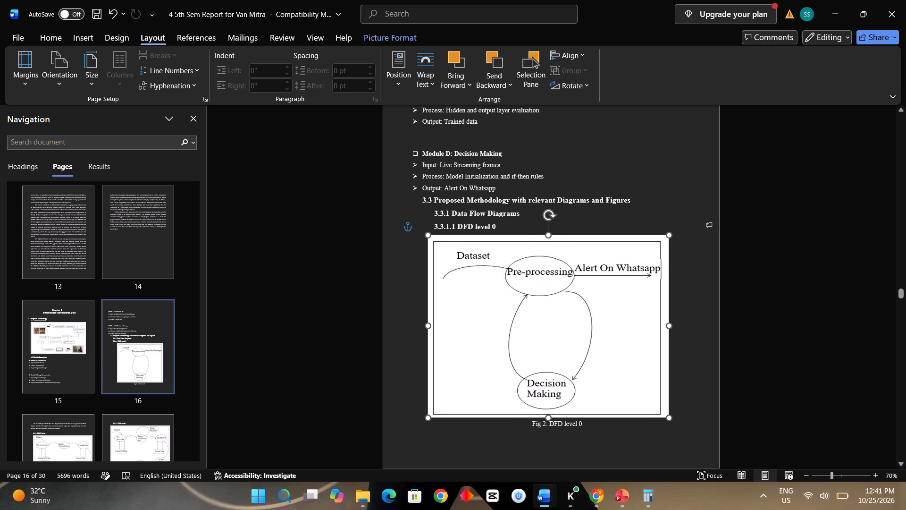
{"action": "left_click_drag", "start_coordinate": [427, 330], "coordinate": [418, 331]}
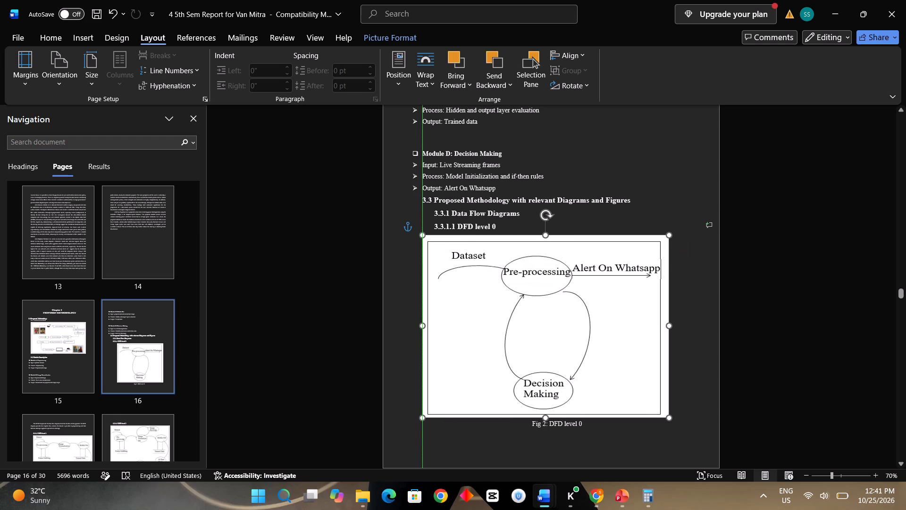
{"action": "left_click_drag", "start_coordinate": [418, 331], "coordinate": [419, 331]}
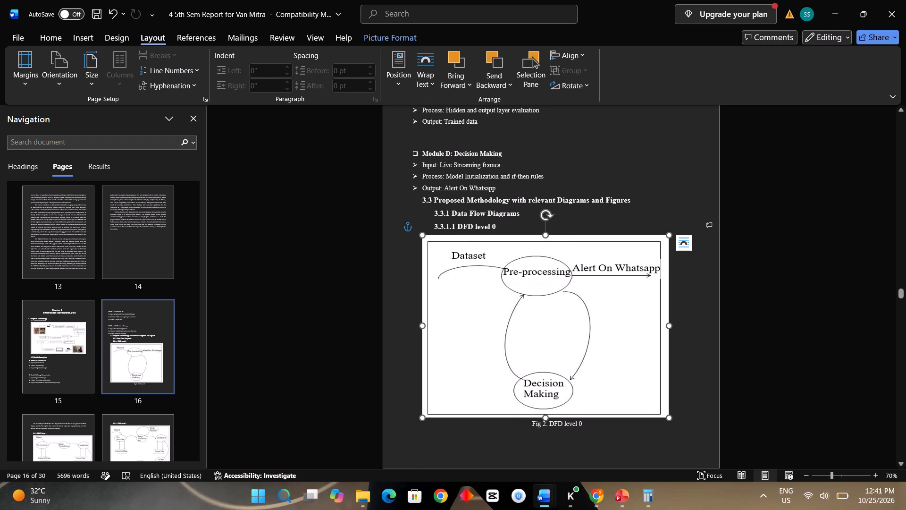
{"action": "left_click_drag", "start_coordinate": [667, 325], "coordinate": [671, 324]}
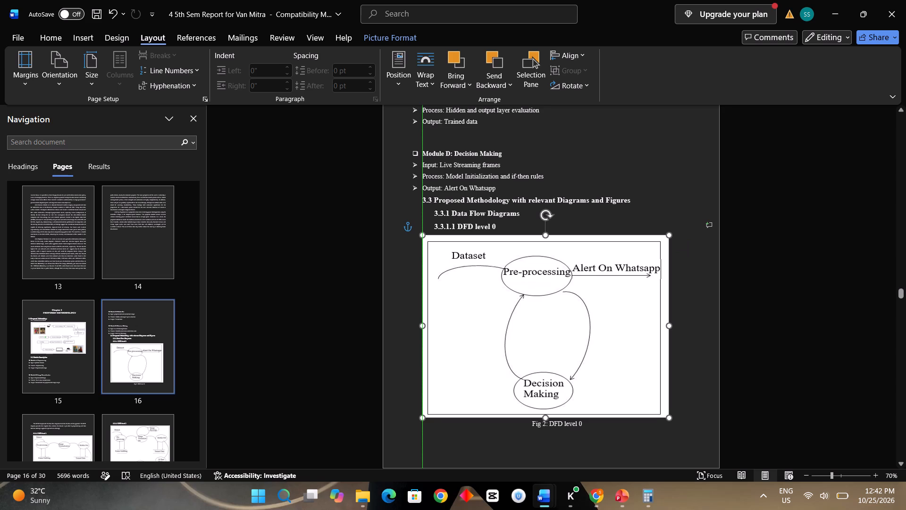
{"action": "left_click_drag", "start_coordinate": [671, 324], "coordinate": [680, 325]}
Examine the spacing between the DFD level 0 diagram, its Fig 2 caption and the DFD level 1 section, and check the surrounding page thumbnails.
{"action": "scroll", "coordinate": [617, 359], "scroll_direction": "down", "scroll_amount": 4}
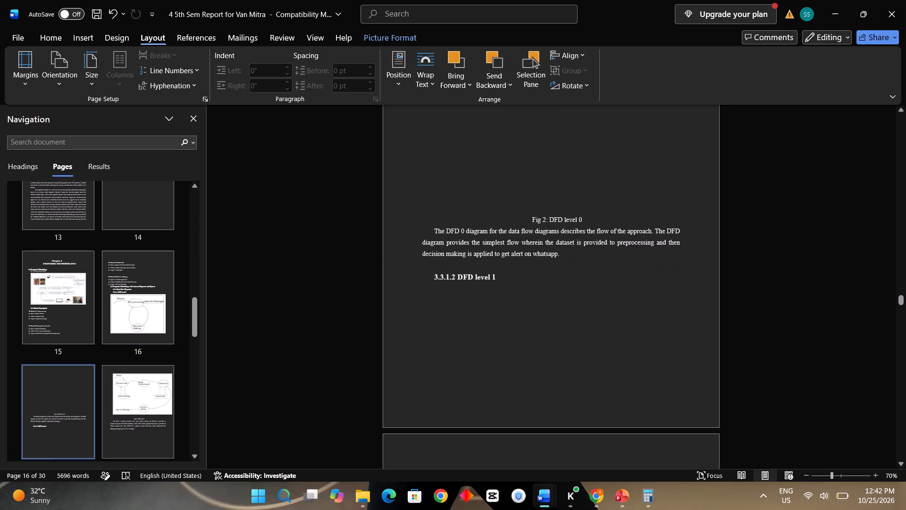
{"action": "scroll", "coordinate": [617, 359], "scroll_direction": "up", "scroll_amount": 1}
{"action": "scroll", "coordinate": [617, 359], "scroll_direction": "down", "scroll_amount": 1}
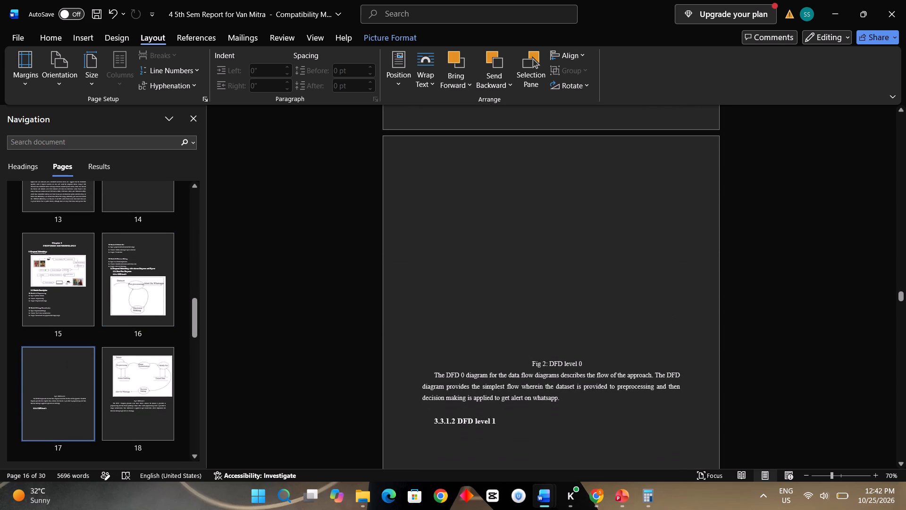
{"action": "scroll", "coordinate": [617, 359], "scroll_direction": "down", "scroll_amount": 2}
{"action": "scroll", "coordinate": [617, 359], "scroll_direction": "up", "scroll_amount": 1}
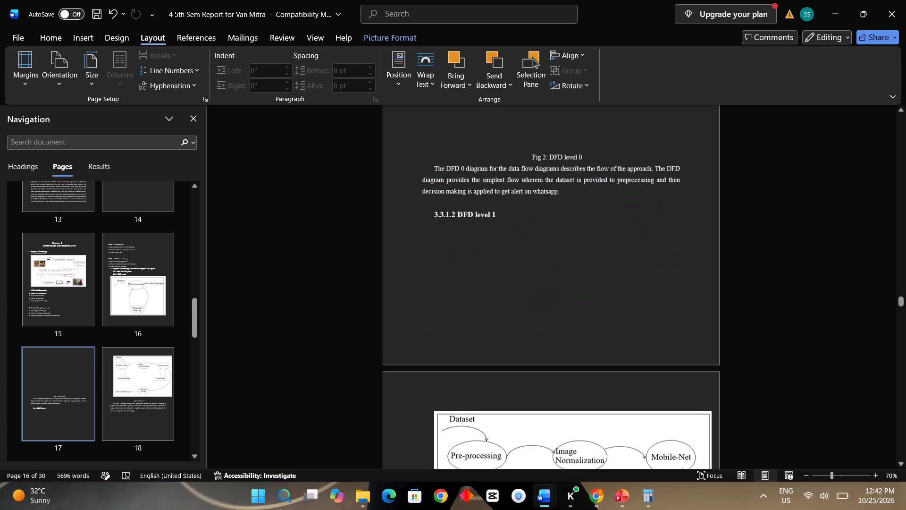
{"action": "scroll", "coordinate": [617, 359], "scroll_direction": "up", "scroll_amount": 2}
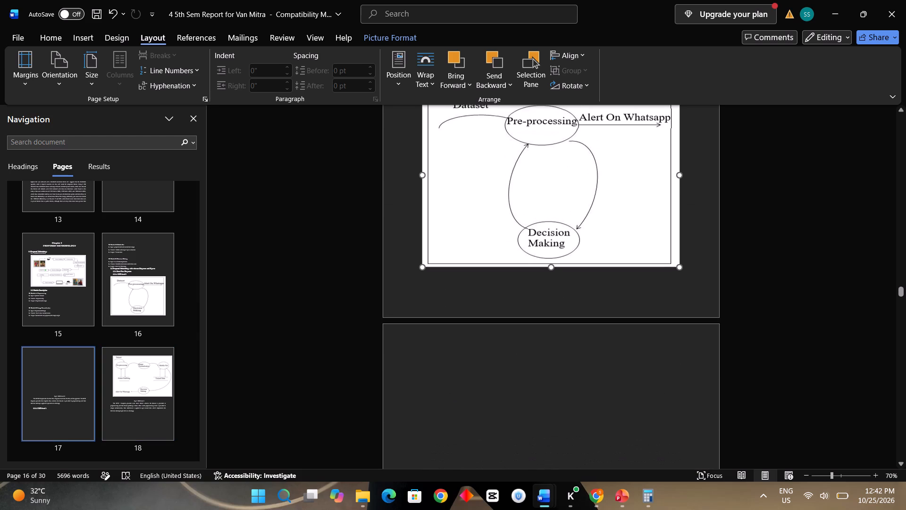
{"action": "scroll", "coordinate": [617, 359], "scroll_direction": "up", "scroll_amount": 1}
{"action": "scroll", "coordinate": [127, 391], "scroll_direction": "down", "scroll_amount": 17}
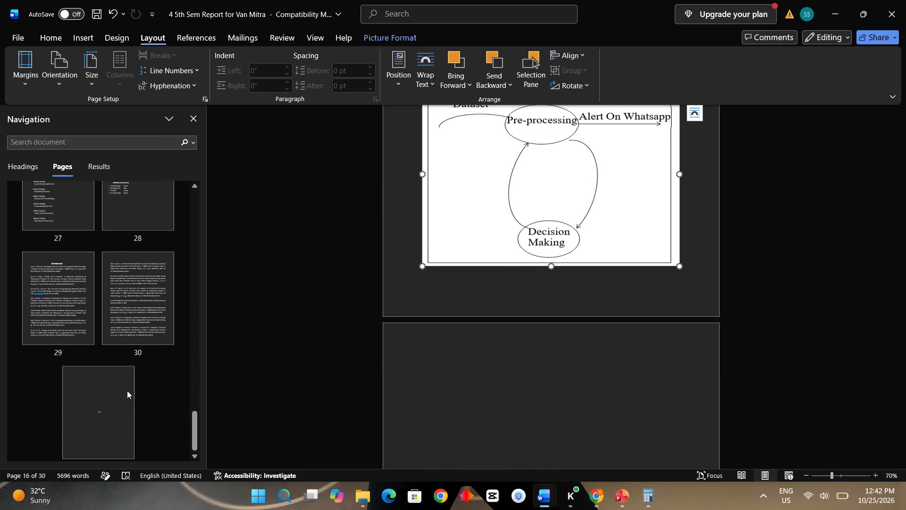
{"action": "scroll", "coordinate": [127, 391], "scroll_direction": "down", "scroll_amount": 10}
{"action": "scroll", "coordinate": [127, 391], "scroll_direction": "up", "scroll_amount": 1}
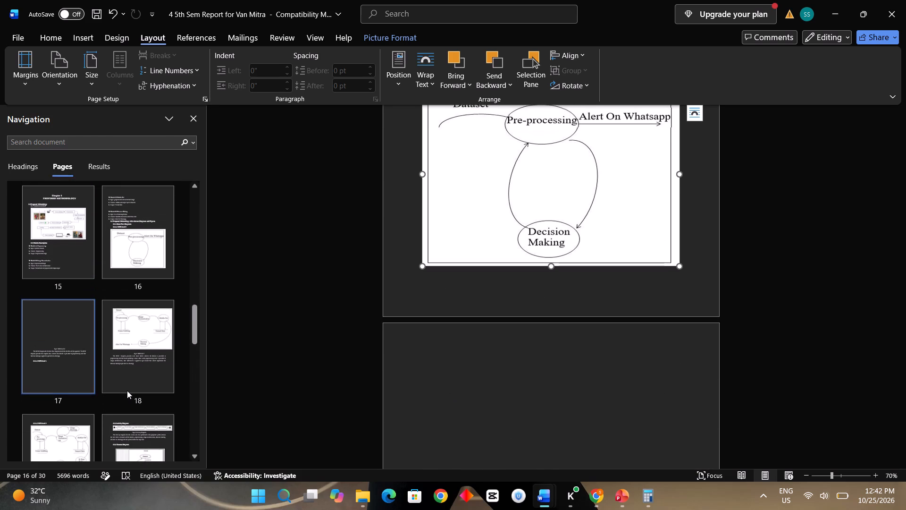
{"action": "scroll", "coordinate": [127, 391], "scroll_direction": "up", "scroll_amount": 1}
{"action": "scroll", "coordinate": [127, 391], "scroll_direction": "down", "scroll_amount": 1}
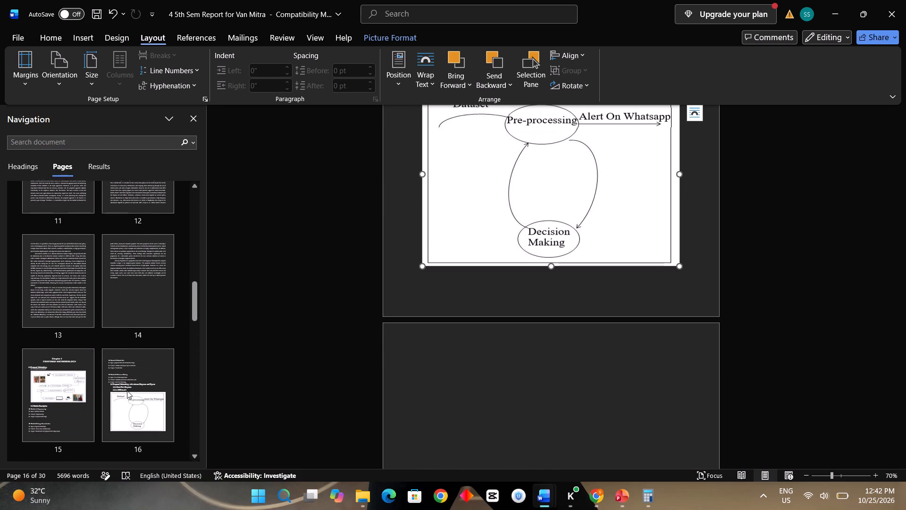
{"action": "scroll", "coordinate": [127, 391], "scroll_direction": "down", "scroll_amount": 1}
{"action": "scroll", "coordinate": [385, 383], "scroll_direction": "down", "scroll_amount": 1}
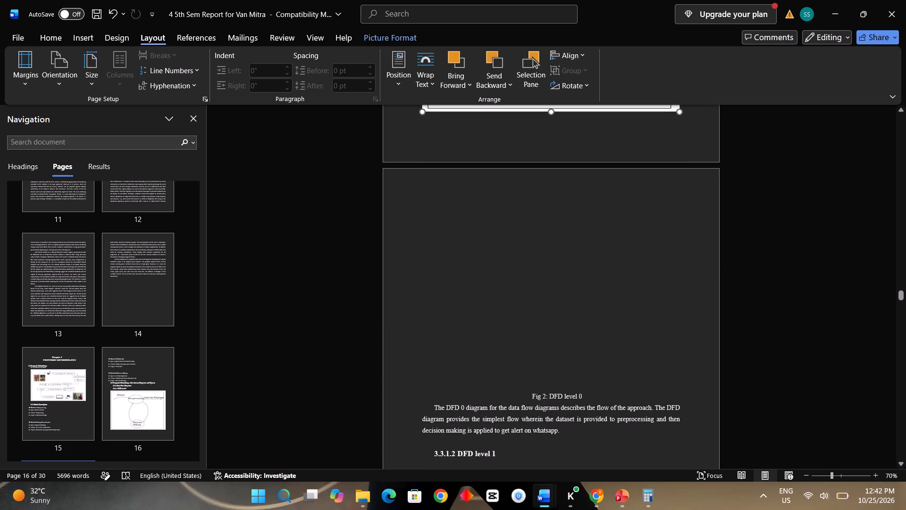
Remove the indent and blank lines before the Fig 2: DFD level 0 caption so it sits directly below its diagram, undoing any excess deletion.
{"action": "left_click", "coordinate": [516, 391]}
{"action": "left_click", "coordinate": [516, 392]}
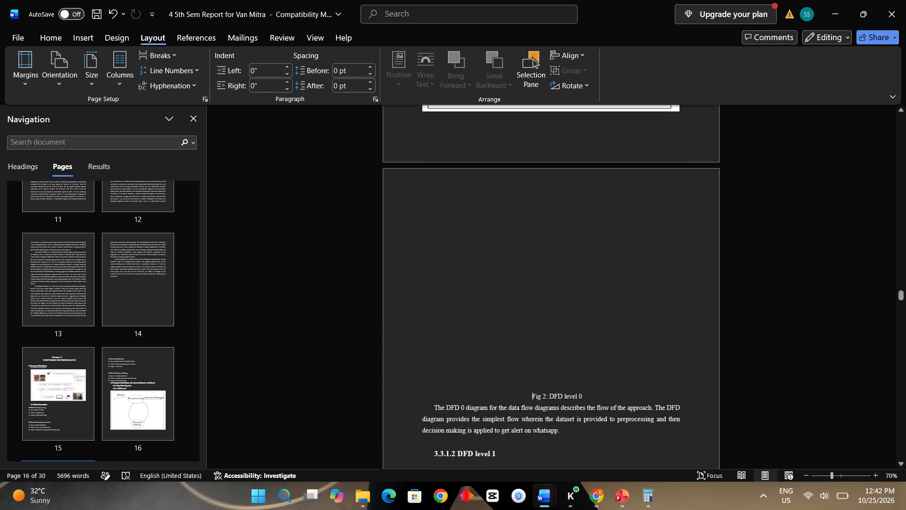
{"action": "key", "text": "BackSpace"}
{"action": "key", "text": "BackSpace"}
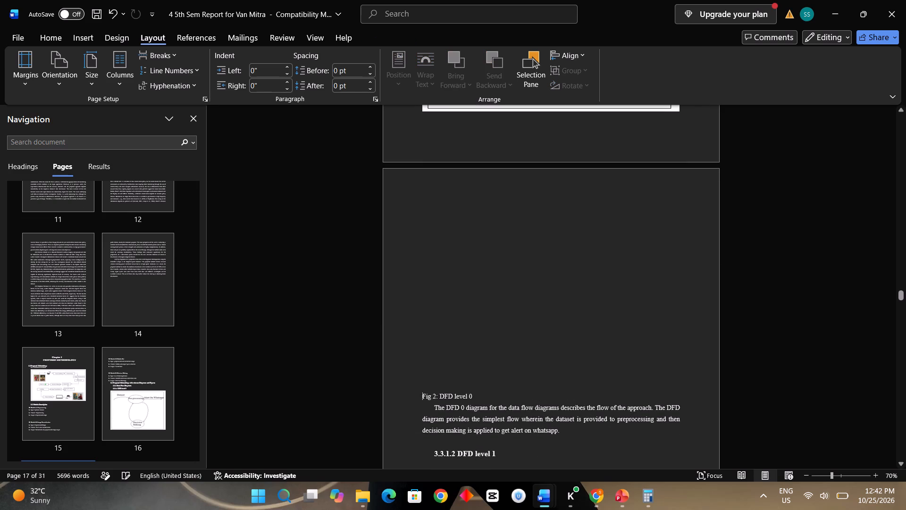
{"action": "key", "text": "BackSpace"}
{"action": "key", "text": "BackSpace"}
{"action": "key", "text": "BackSpace"}
{"action": "key", "text": "BackSpace"}
{"action": "key", "text": "BackSpace"}
{"action": "key", "text": "BackSpace"}
{"action": "key", "text": "BackSpace"}
{"action": "key", "text": "BackSpace"}
{"action": "key", "text": "BackSpace"}
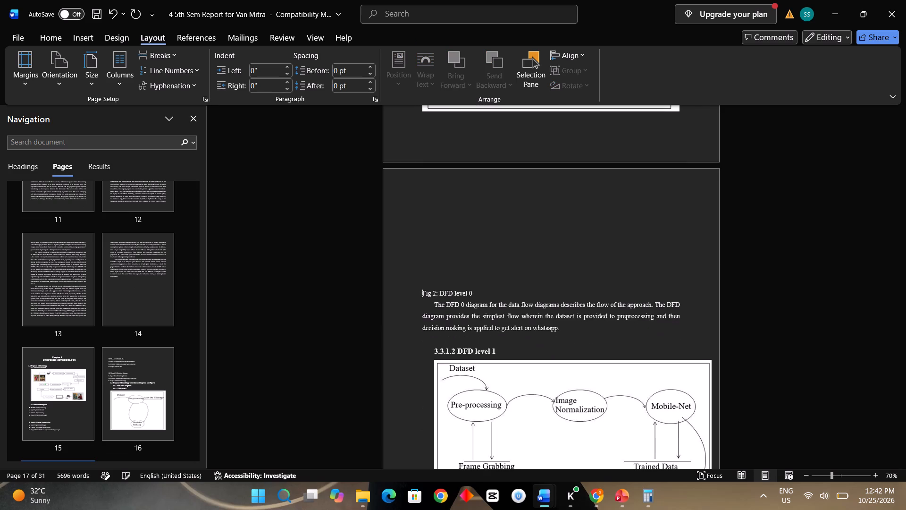
{"action": "key", "text": "BackSpace"}
{"action": "key", "text": "BackSpace"}
{"action": "key", "text": "BackSpace"}
{"action": "key", "text": "BackSpace"}
{"action": "key", "text": "BackSpace"}
{"action": "key", "text": "BackSpace"}
{"action": "key", "text": "BackSpace"}
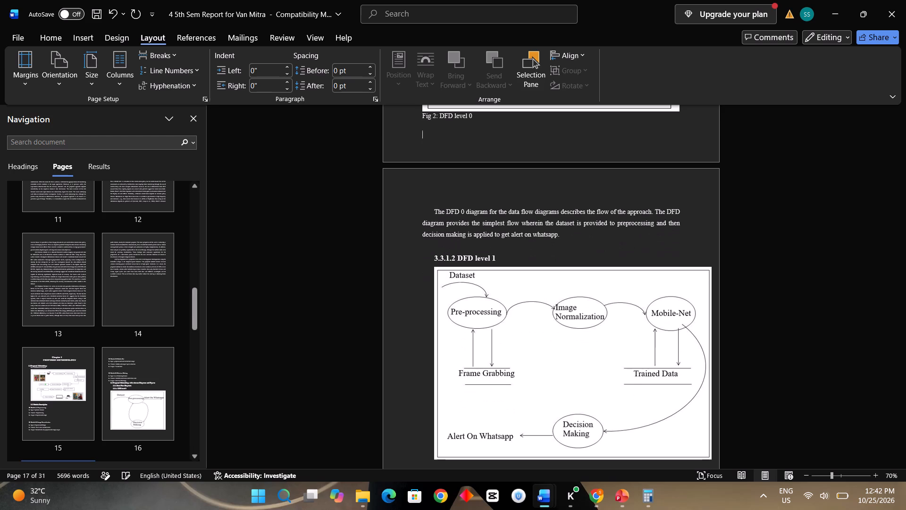
{"action": "key", "text": "BackSpace"}
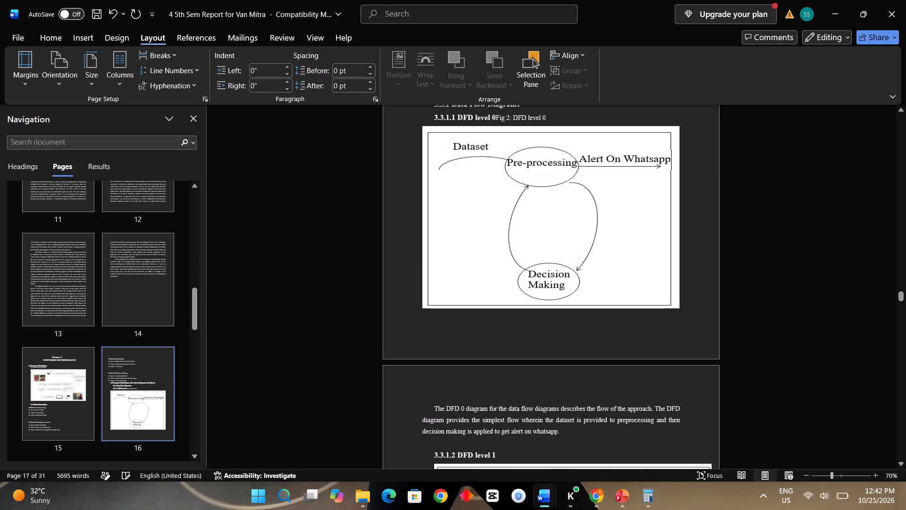
{"action": "key", "text": "ctrl+z"}
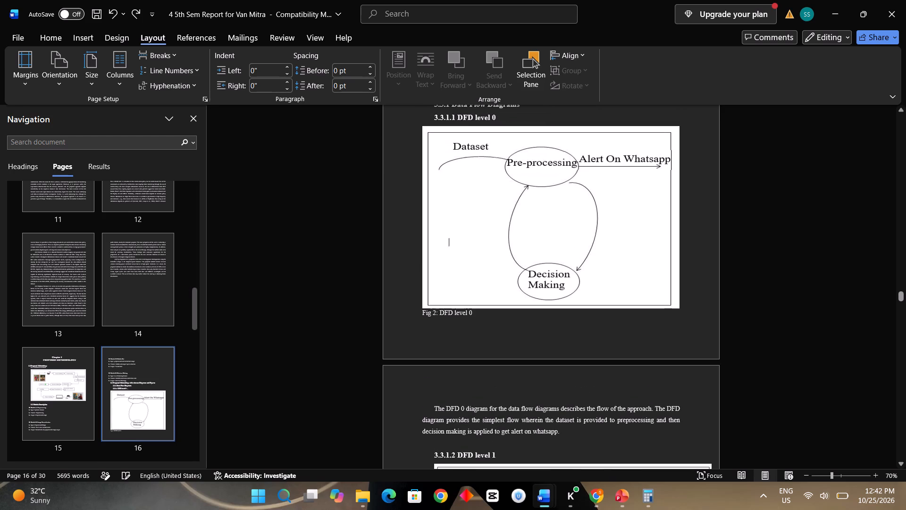
Insert spaces before the Fig 2: DFD level 0 caption to centre it beneath the diagram.
{"action": "key", "text": "space"}
{"action": "key", "text": "space"}
{"action": "key", "text": "space"}
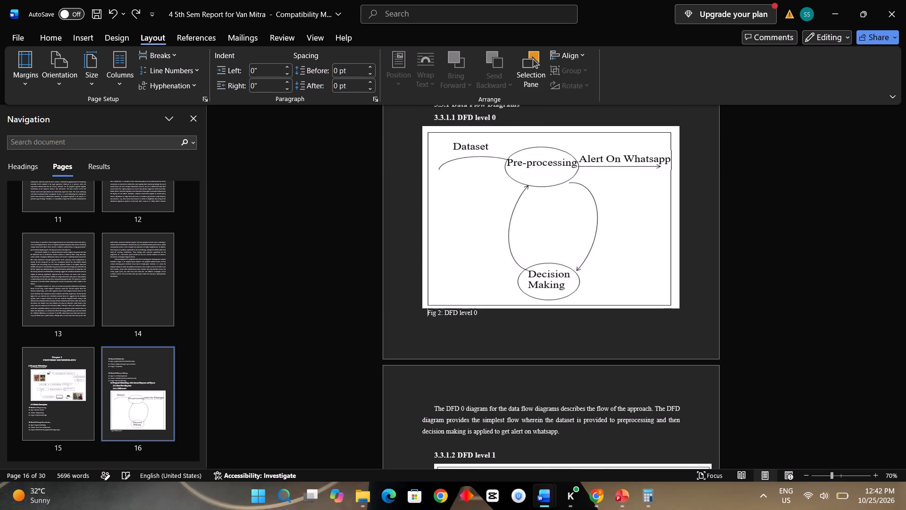
{"action": "key", "text": "space"}
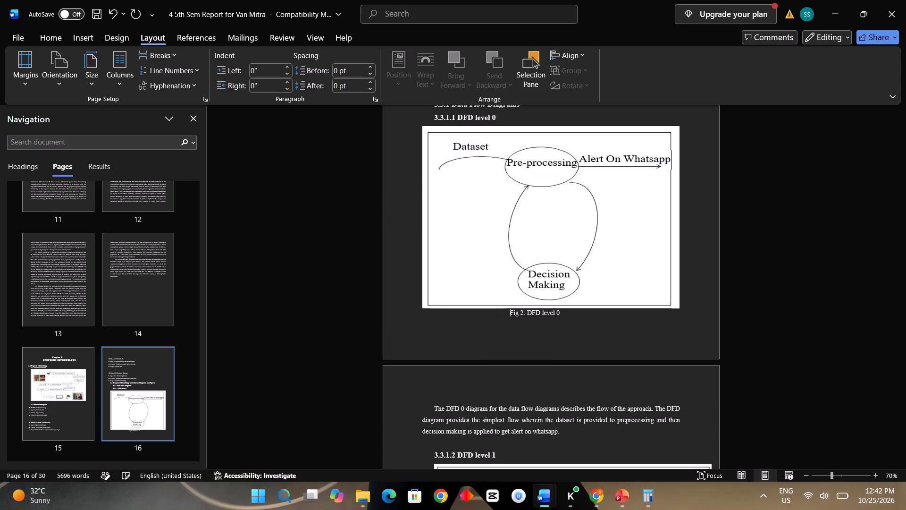
{"action": "key", "text": "space"}
{"action": "key", "text": "space"}
{"action": "key", "text": "space"}
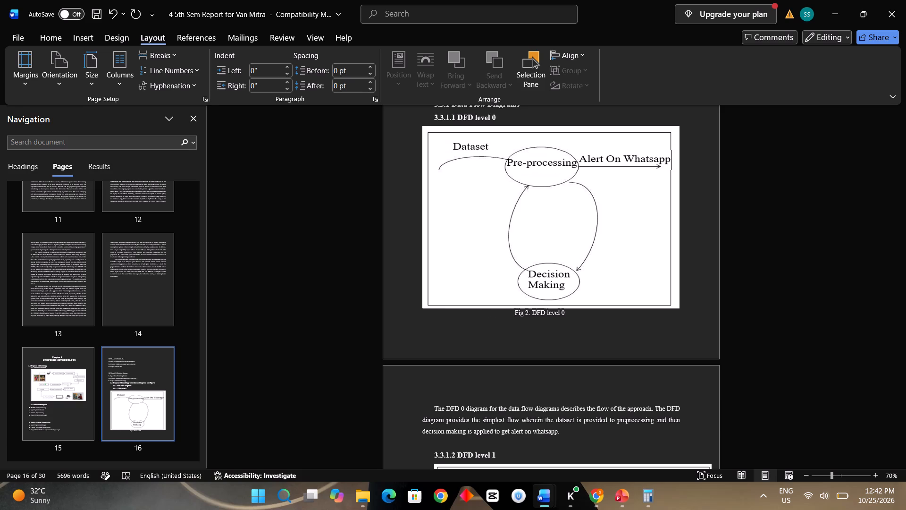
{"action": "key", "text": "space"}
{"action": "key", "text": "space"}
{"action": "key", "text": "space"}
{"action": "key", "text": "space"}
{"action": "key", "text": "space"}
{"action": "key", "text": "space"}
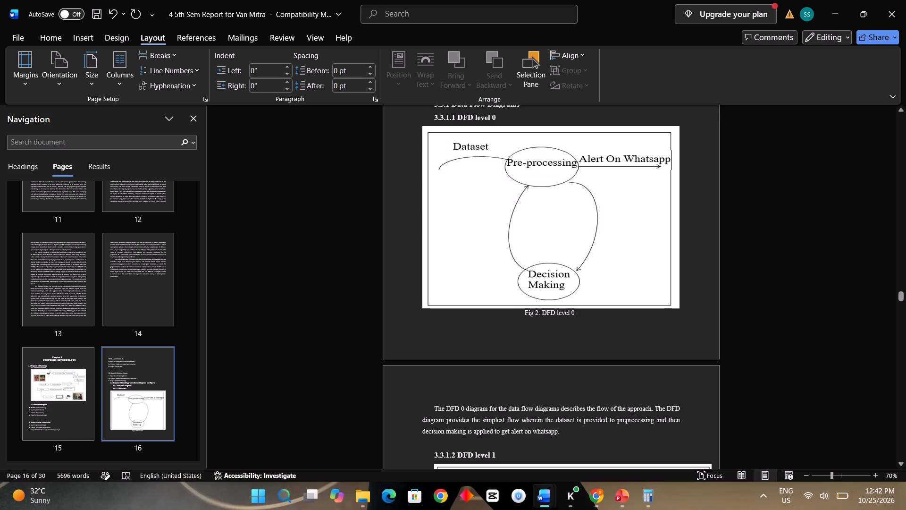
Narrow the DFD level 1 diagram in section 3.3.1.2 so it fits within the text margins.
{"action": "left_click", "coordinate": [527, 399]}
{"action": "scroll", "coordinate": [521, 397], "scroll_direction": "down", "scroll_amount": 2}
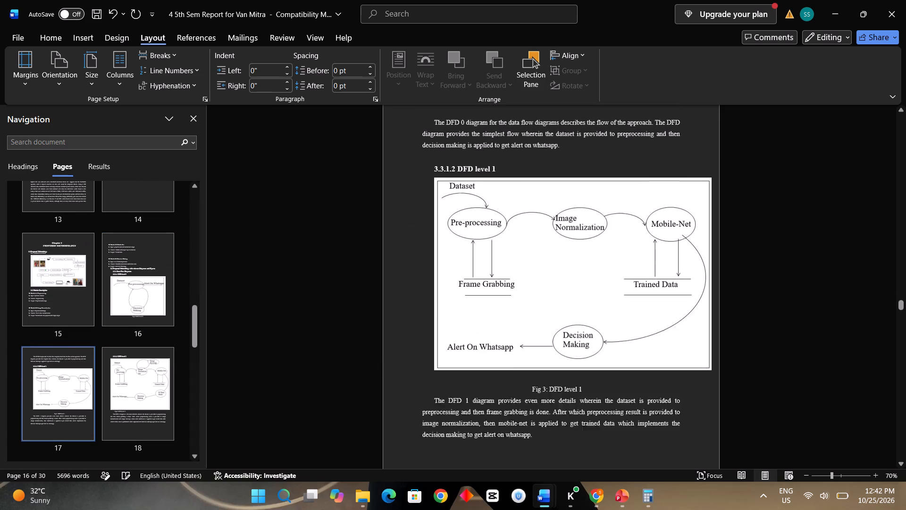
{"action": "scroll", "coordinate": [521, 397], "scroll_direction": "down", "scroll_amount": 1}
{"action": "scroll", "coordinate": [521, 397], "scroll_direction": "up", "scroll_amount": 1}
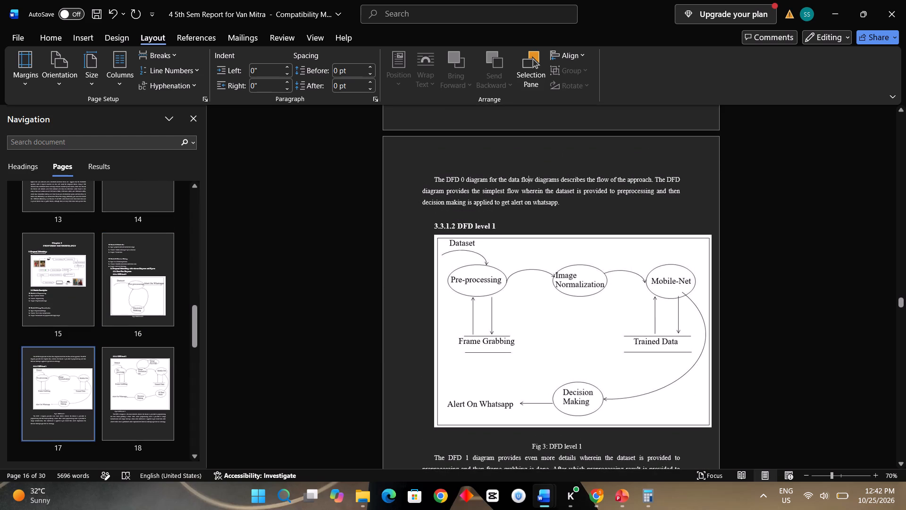
{"action": "left_click", "coordinate": [519, 358]}
{"action": "left_click", "coordinate": [510, 350]}
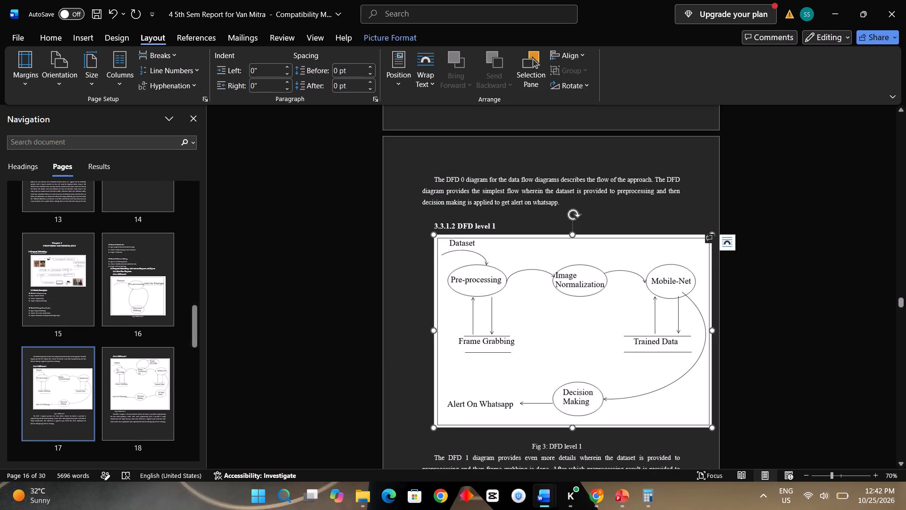
{"action": "left_click_drag", "start_coordinate": [710, 330], "coordinate": [679, 330]}
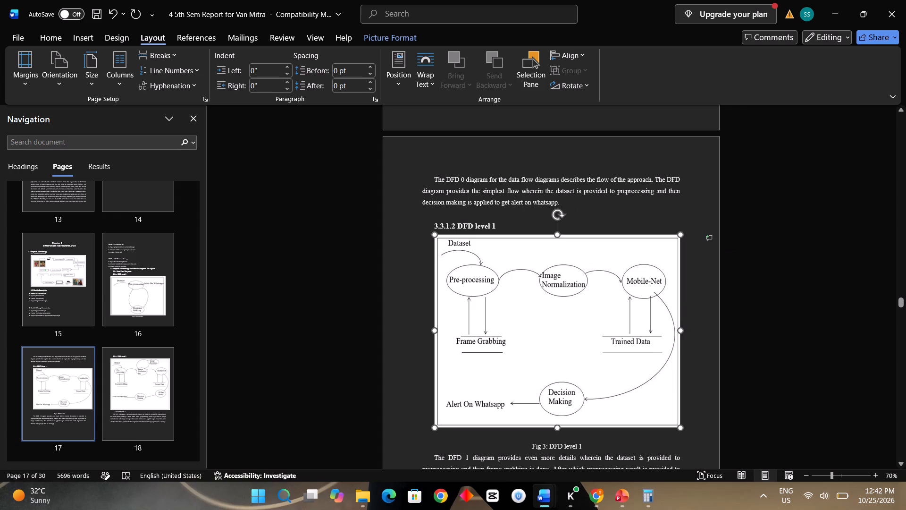
{"action": "left_click_drag", "start_coordinate": [679, 330], "coordinate": [644, 336]}
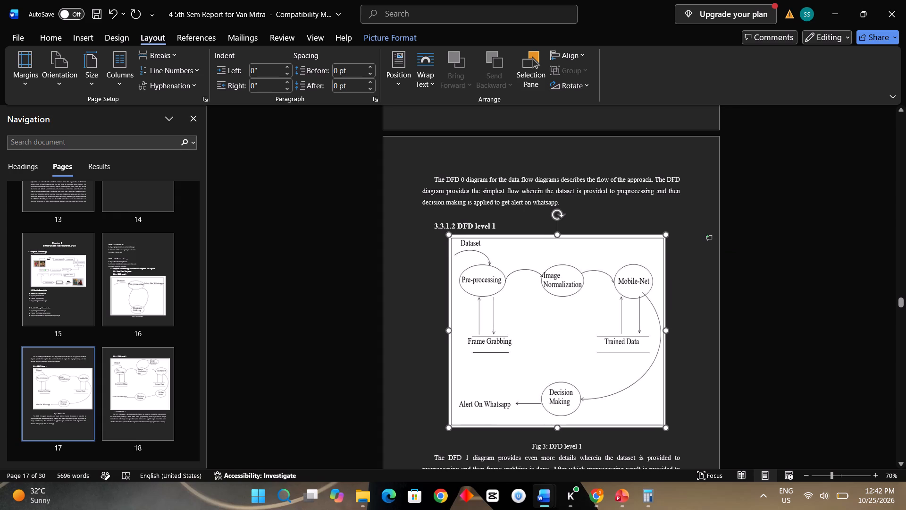
{"action": "left_click_drag", "start_coordinate": [644, 336], "coordinate": [664, 338]}
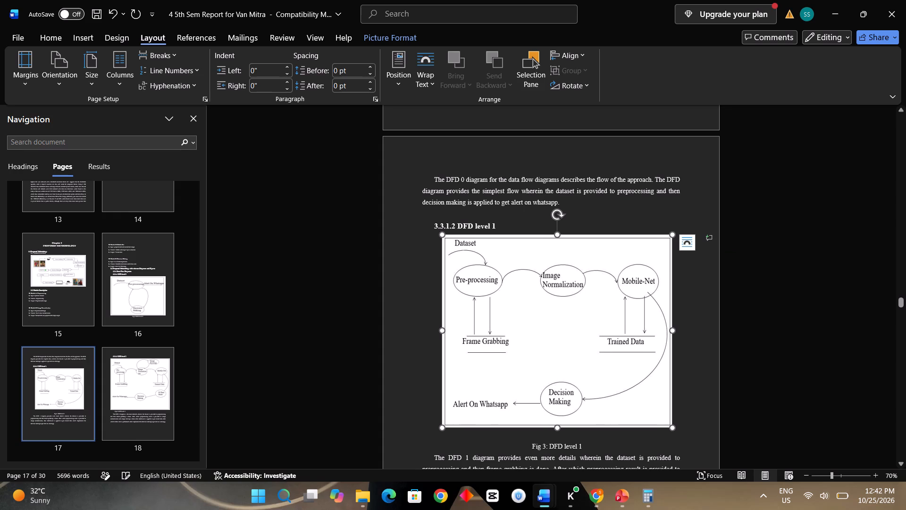
{"action": "left_click_drag", "start_coordinate": [442, 333], "coordinate": [425, 338]}
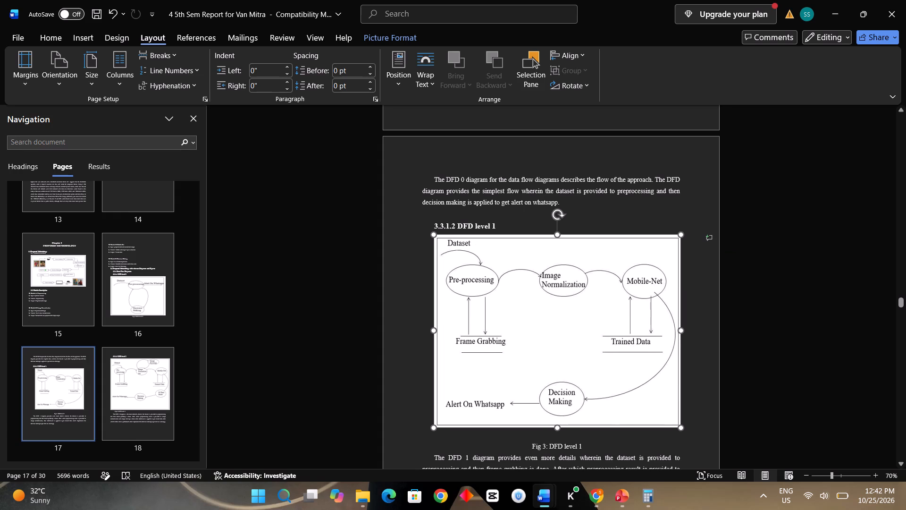
{"action": "left_click_drag", "start_coordinate": [425, 338], "coordinate": [439, 341]}
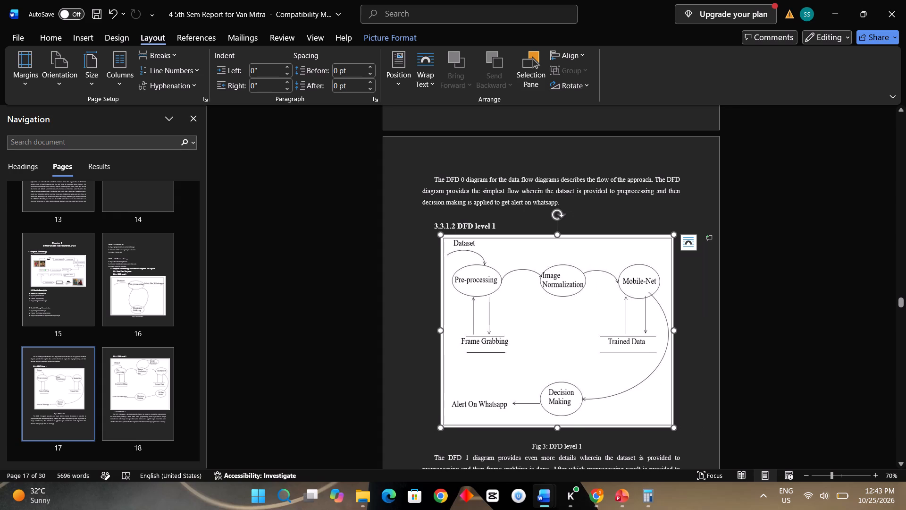
Narrow the DFD level 2 diagram in section 3.3.1.3 so its right edge aligns with the text margin.
{"action": "scroll", "coordinate": [524, 357], "scroll_direction": "down", "scroll_amount": 1}
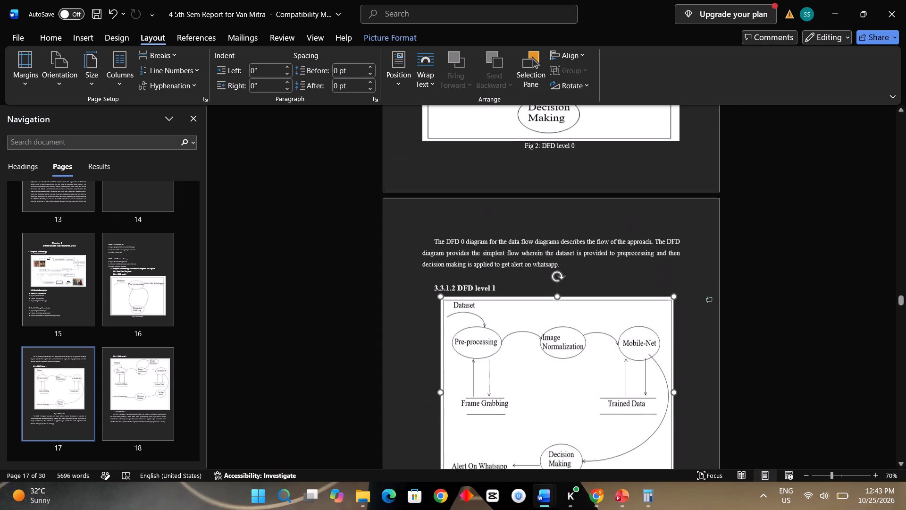
{"action": "scroll", "coordinate": [524, 357], "scroll_direction": "down", "scroll_amount": 2}
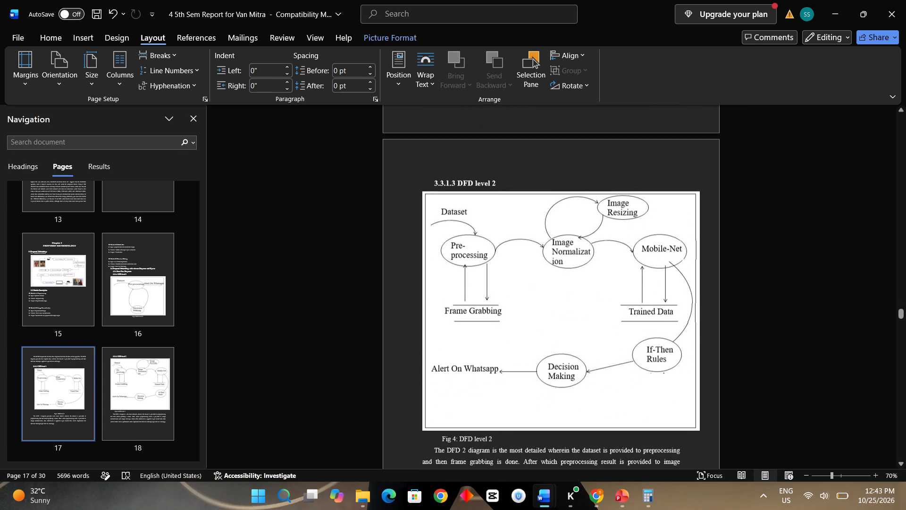
{"action": "left_click", "coordinate": [561, 335]}
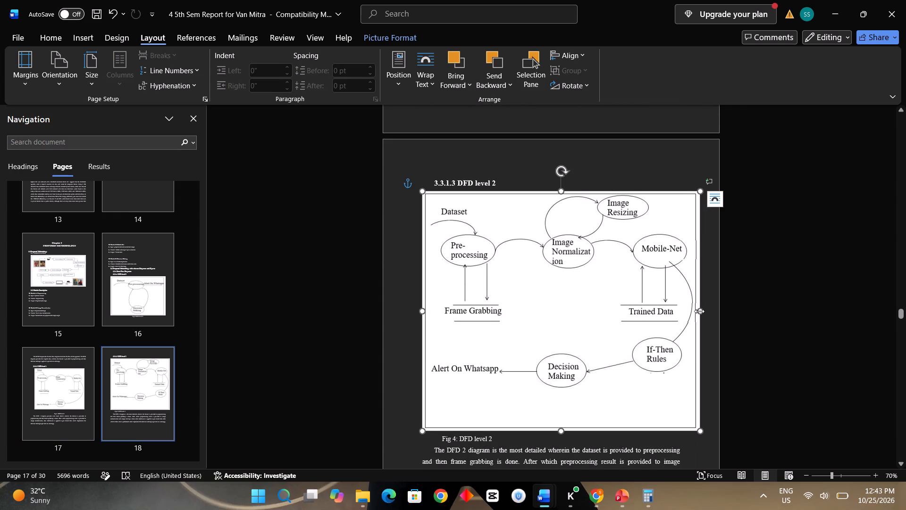
{"action": "left_click_drag", "start_coordinate": [698, 310], "coordinate": [675, 319]}
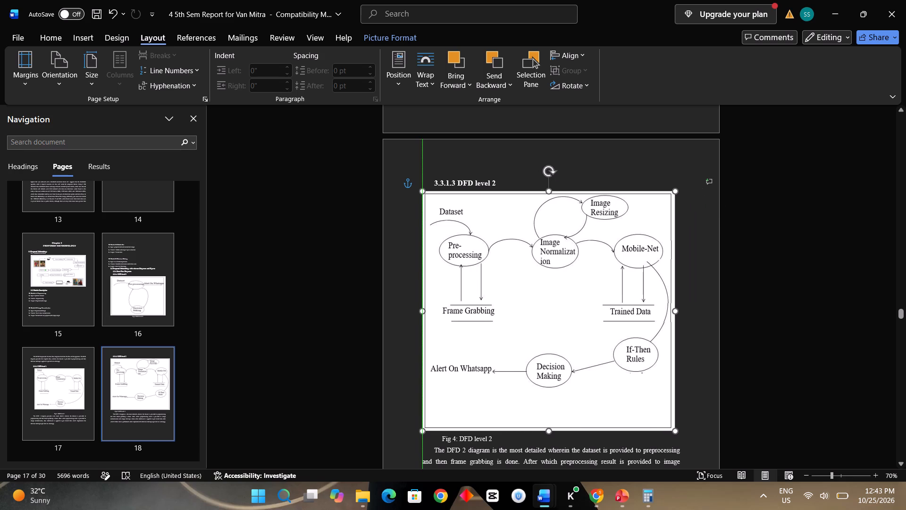
{"action": "left_click_drag", "start_coordinate": [675, 319], "coordinate": [687, 315]}
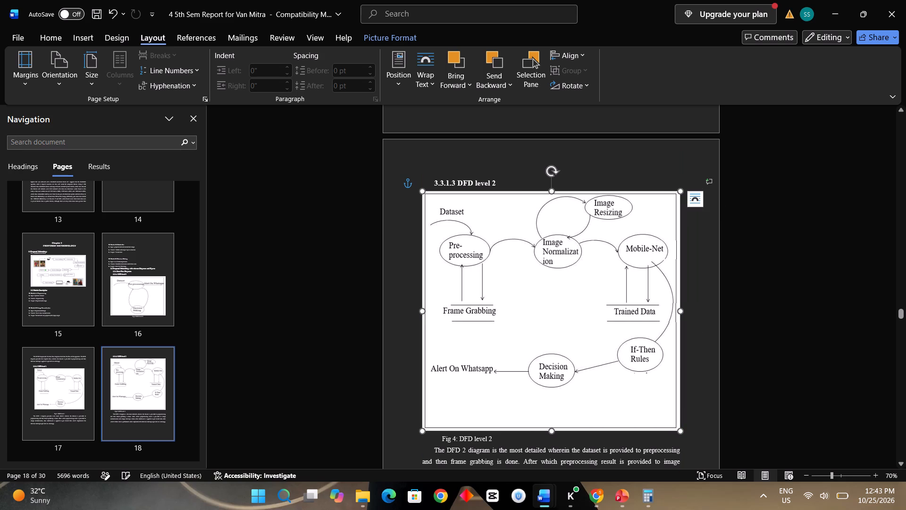
Narrow the activity diagram in section 3.3.2 so its right edge stays within the text margin.
{"action": "scroll", "coordinate": [632, 354], "scroll_direction": "down", "scroll_amount": 4}
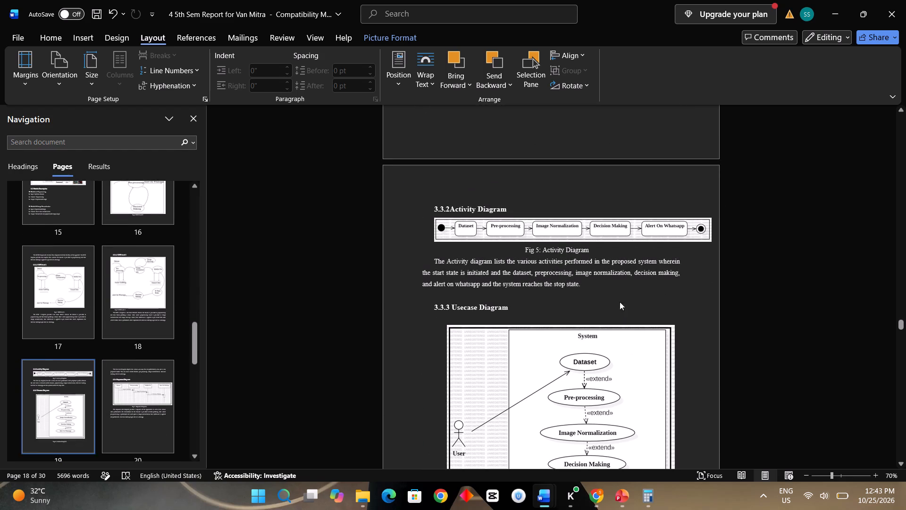
{"action": "left_click", "coordinate": [628, 231]}
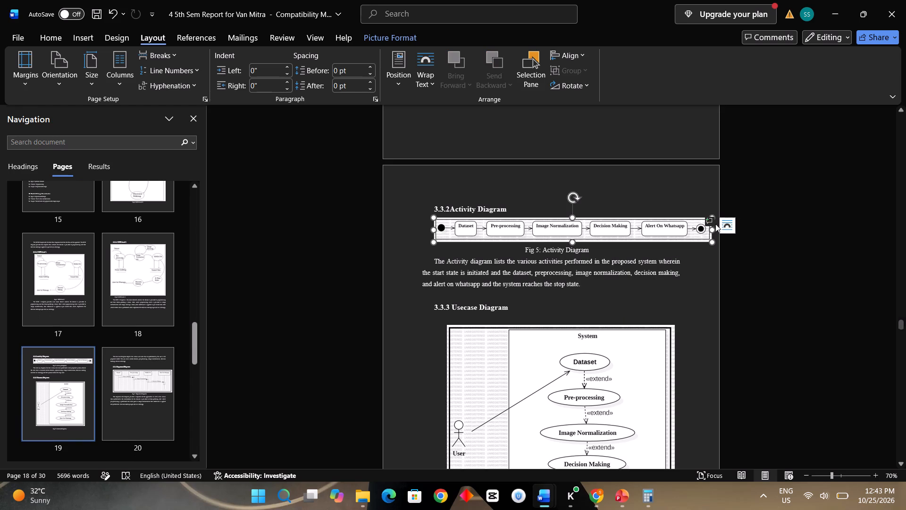
{"action": "left_click_drag", "start_coordinate": [710, 231], "coordinate": [670, 241]}
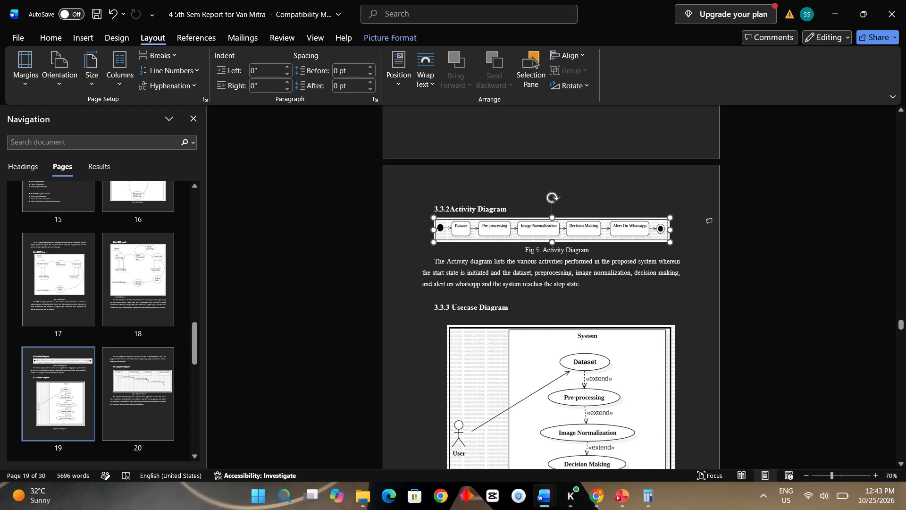
{"action": "left_click_drag", "start_coordinate": [670, 241], "coordinate": [689, 244]}
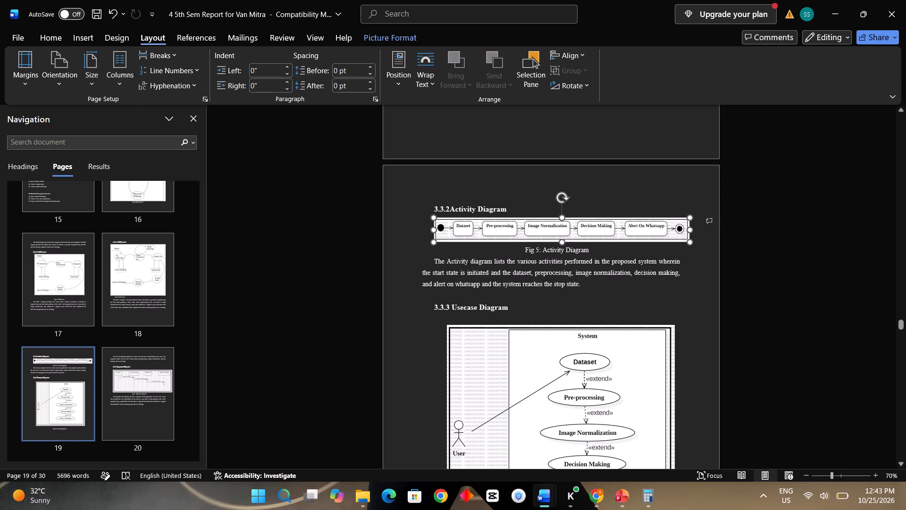
{"action": "left_click_drag", "start_coordinate": [689, 244], "coordinate": [681, 250]}
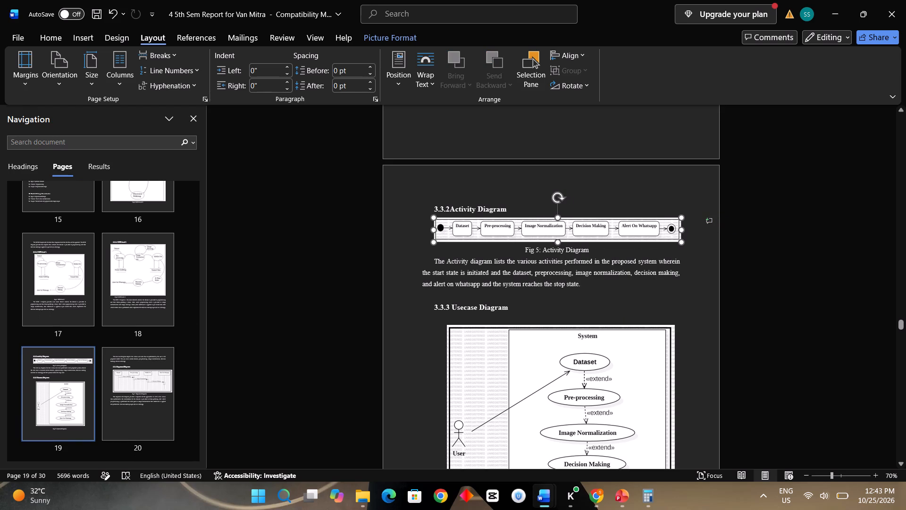
{"action": "left_click_drag", "start_coordinate": [681, 250], "coordinate": [677, 250]}
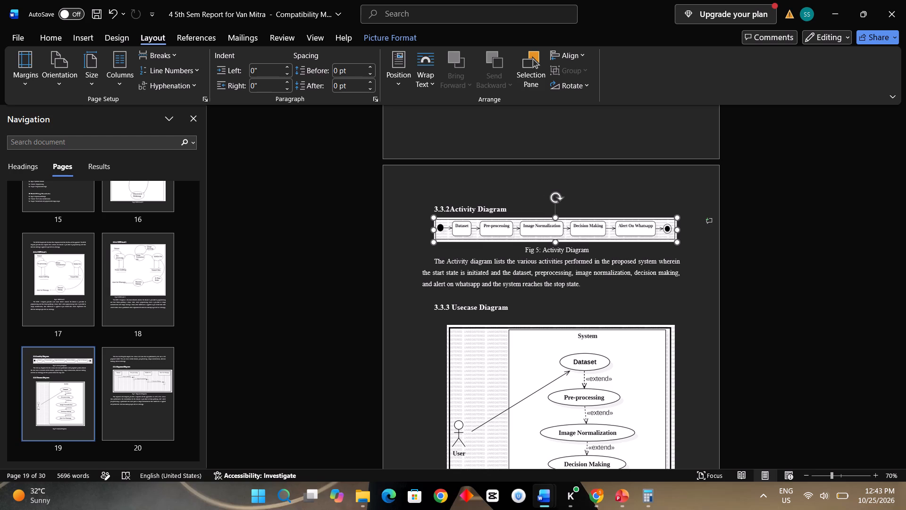
Widen the use case diagram in section 3.3.3 on both sides so it spans the full text width between the margins.
{"action": "right_click", "coordinate": [554, 407]}
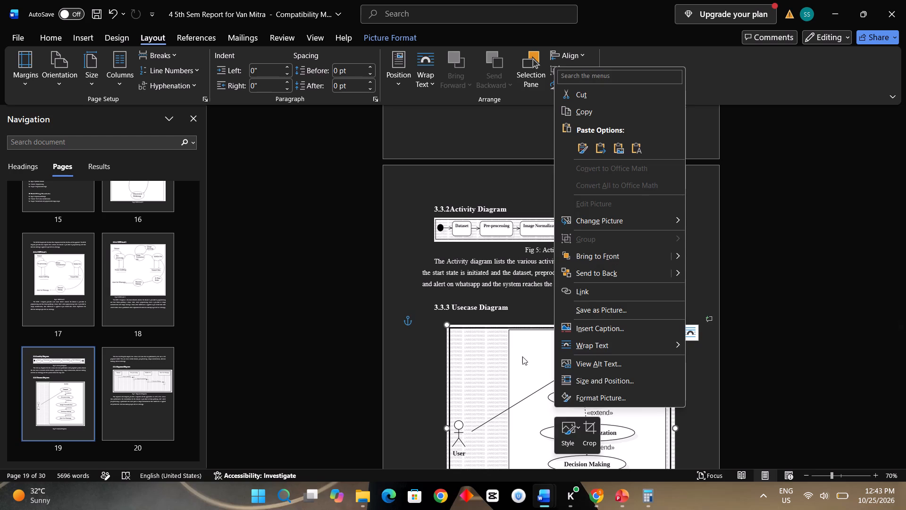
{"action": "left_click", "coordinate": [522, 357]}
{"action": "scroll", "coordinate": [603, 364], "scroll_direction": "down", "scroll_amount": 2}
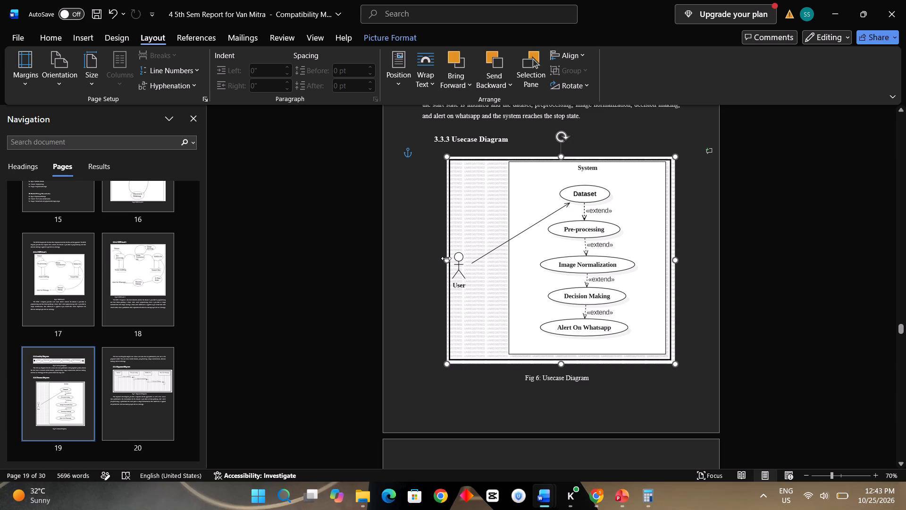
{"action": "left_click_drag", "start_coordinate": [446, 258], "coordinate": [401, 264]}
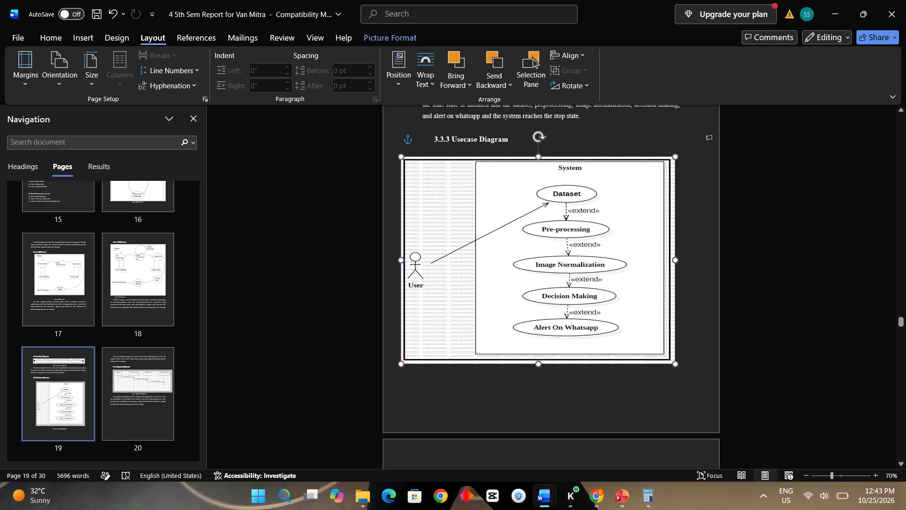
{"action": "left_click_drag", "start_coordinate": [401, 264], "coordinate": [426, 263]}
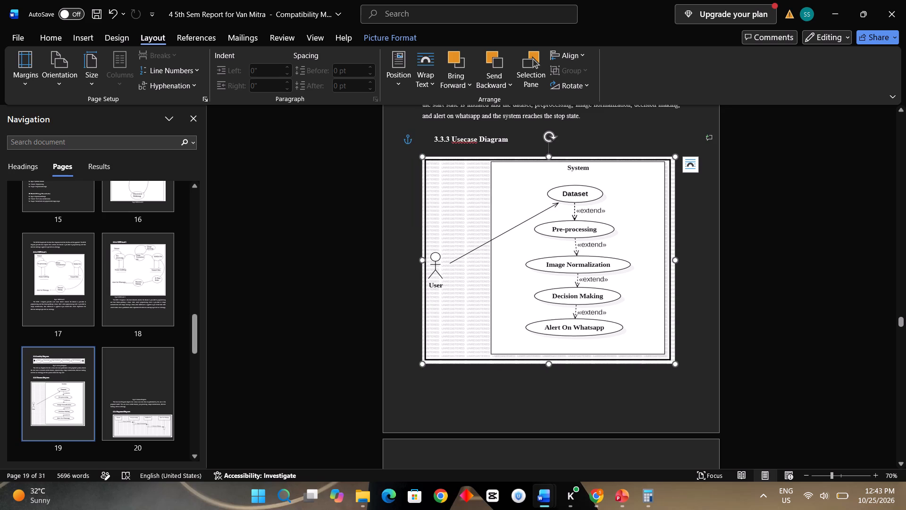
{"action": "left_click_drag", "start_coordinate": [672, 260], "coordinate": [680, 257]}
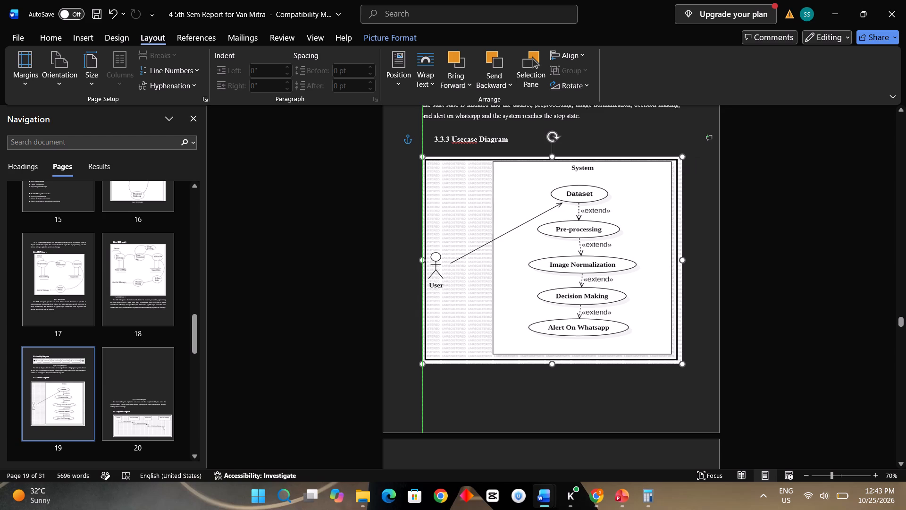
{"action": "left_click_drag", "start_coordinate": [680, 257], "coordinate": [676, 257]}
Delete the blank lines and indent before the Fig 6: Usecase Diagram caption so it moves back beneath its diagram on page 19.
{"action": "scroll", "coordinate": [640, 290], "scroll_direction": "down", "scroll_amount": 2}
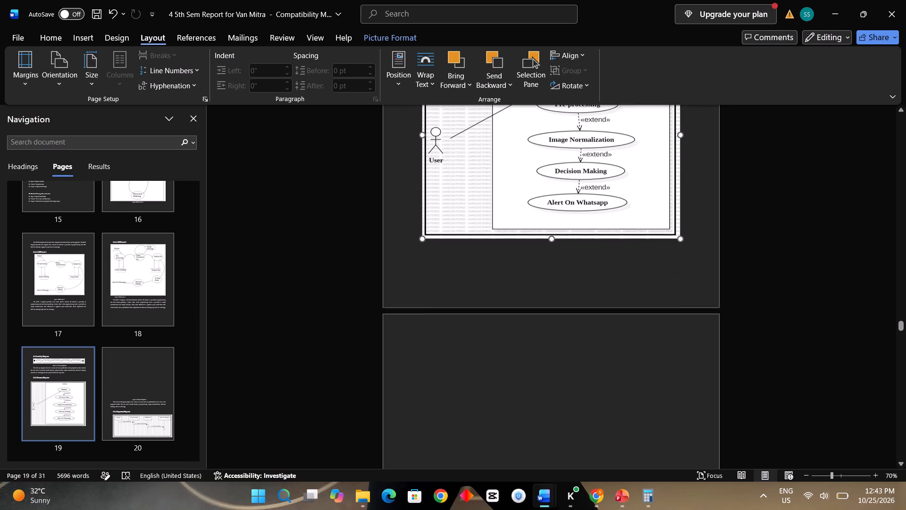
{"action": "scroll", "coordinate": [640, 290], "scroll_direction": "down", "scroll_amount": 1}
{"action": "left_click", "coordinate": [627, 331]}
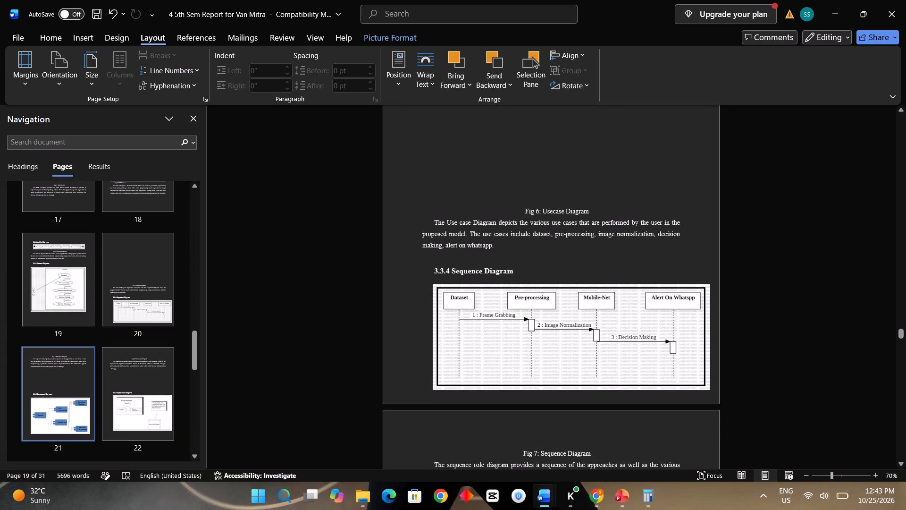
{"action": "scroll", "coordinate": [538, 321], "scroll_direction": "up", "scroll_amount": 2}
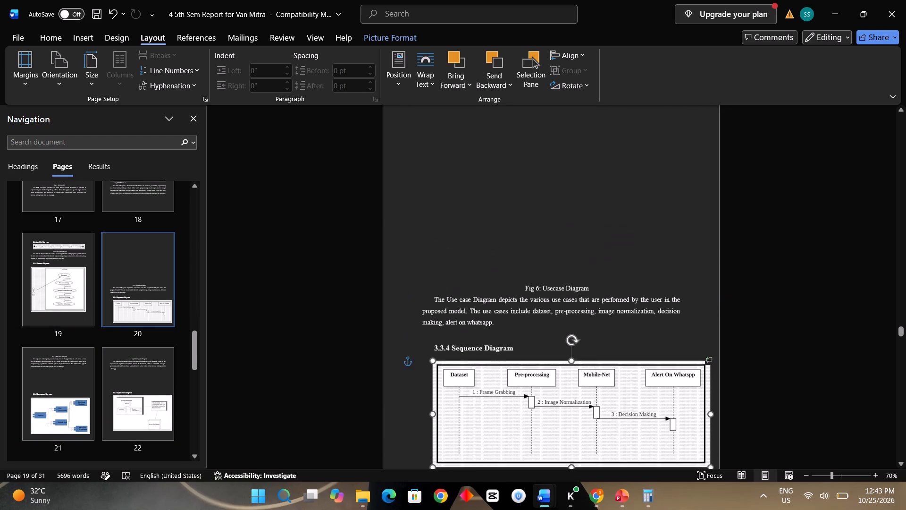
{"action": "scroll", "coordinate": [538, 321], "scroll_direction": "up", "scroll_amount": 2}
{"action": "scroll", "coordinate": [538, 321], "scroll_direction": "down", "scroll_amount": 3}
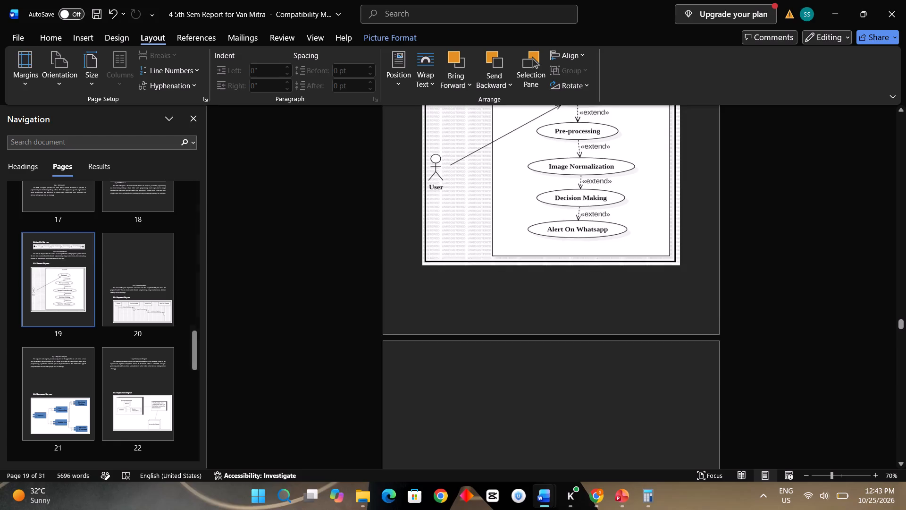
{"action": "scroll", "coordinate": [538, 321], "scroll_direction": "down", "scroll_amount": 3}
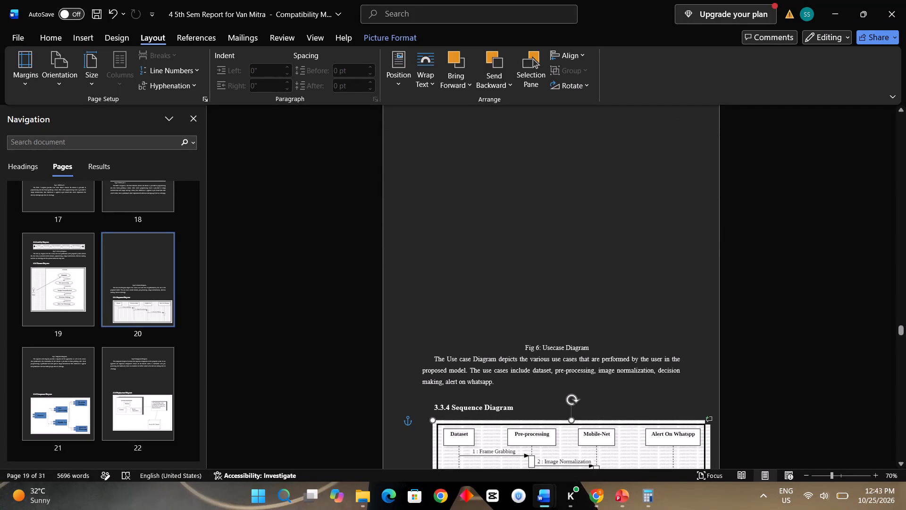
{"action": "left_click", "coordinate": [519, 338]}
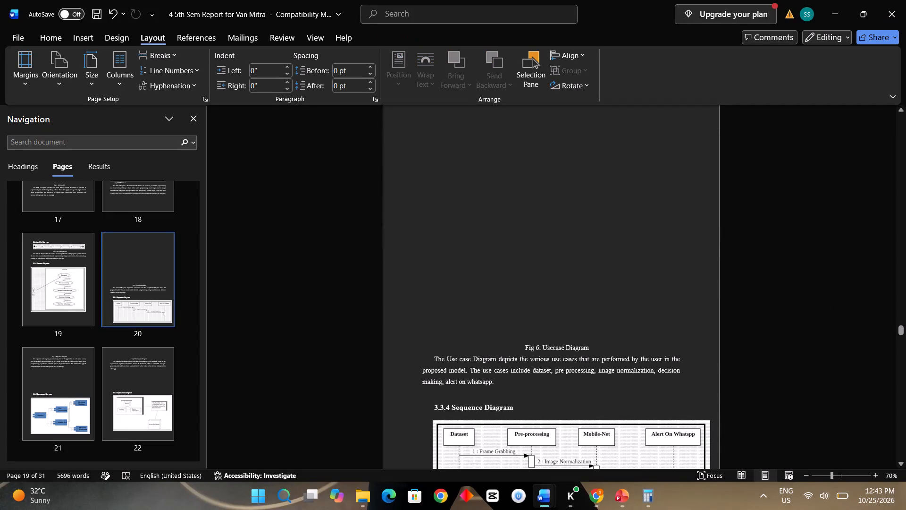
{"action": "key", "text": "BackSpace"}
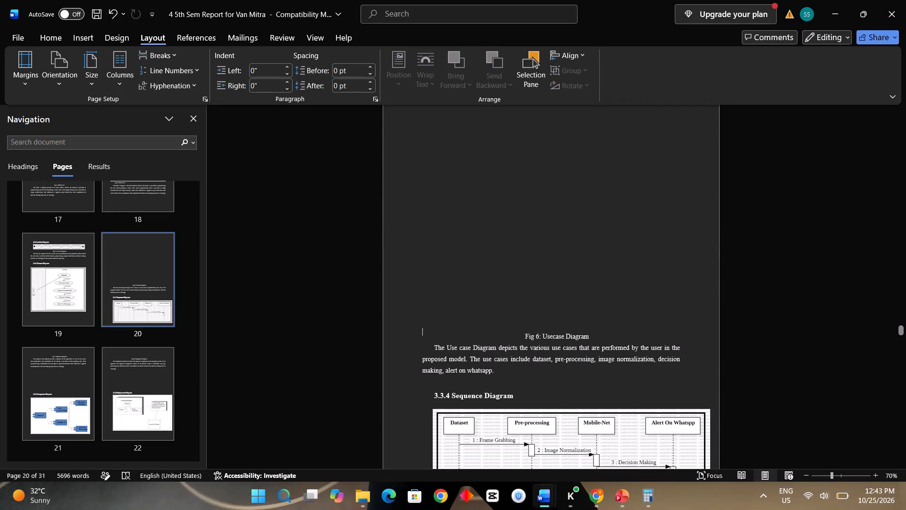
{"action": "key", "text": "BackSpace"}
{"action": "key", "text": "BackSpace"}
{"action": "key", "text": "BackSpace"}
{"action": "key", "text": "BackSpace"}
{"action": "key", "text": "BackSpace"}
{"action": "key", "text": "BackSpace"}
{"action": "key", "text": "BackSpace"}
{"action": "key", "text": "BackSpace"}
{"action": "key", "text": "BackSpace"}
{"action": "key", "text": "BackSpace"}
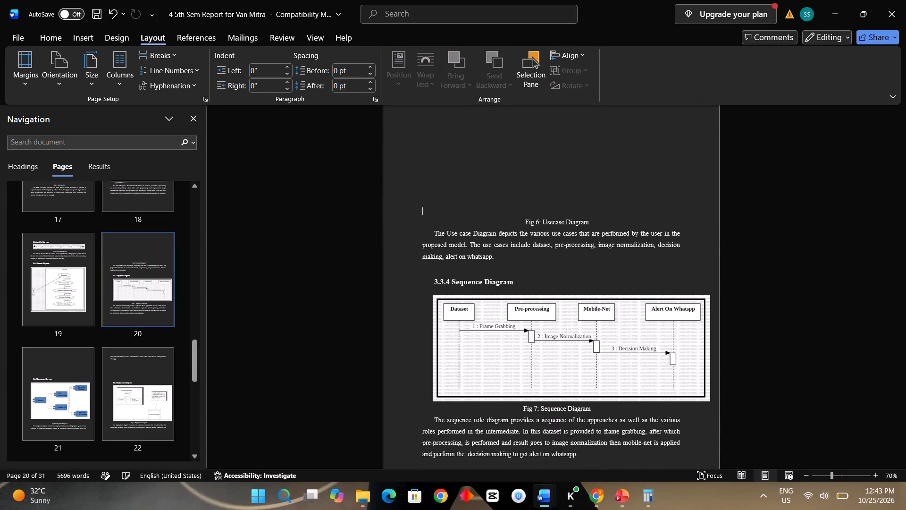
{"action": "key", "text": "BackSpace"}
{"action": "key", "text": "BackSpace"}
{"action": "key", "text": "BackSpace"}
{"action": "key", "text": "BackSpace"}
{"action": "key", "text": "BackSpace"}
{"action": "key", "text": "BackSpace"}
{"action": "scroll", "coordinate": [519, 338], "scroll_direction": "up", "scroll_amount": 2}
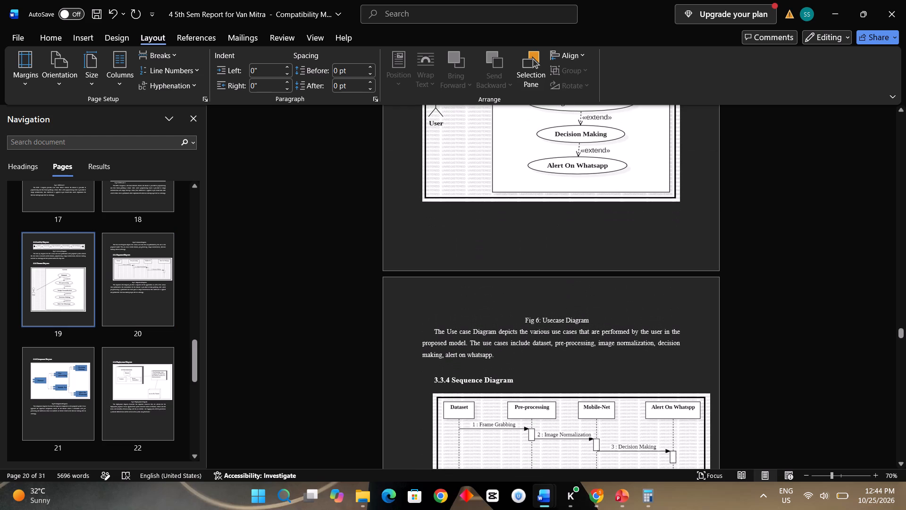
{"action": "left_click", "coordinate": [517, 312]}
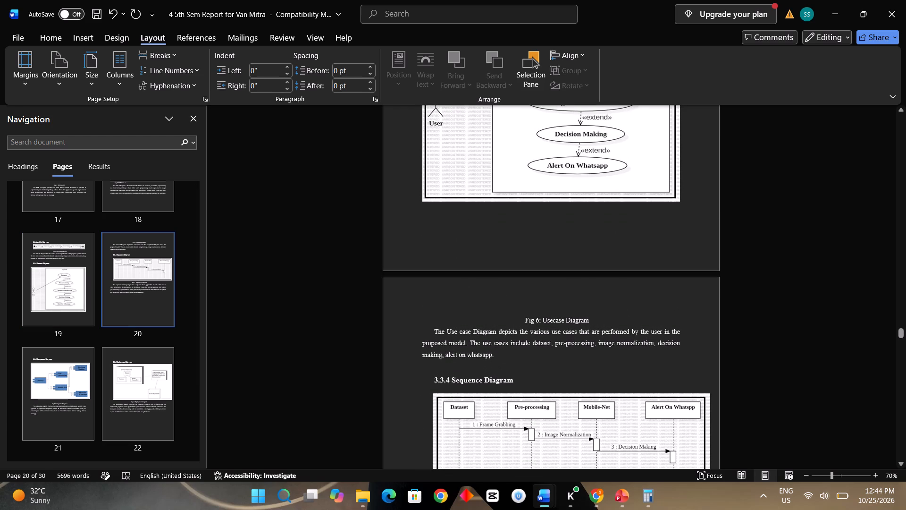
{"action": "key", "text": "BackSpace"}
{"action": "key", "text": "BackSpace"}
{"action": "key", "text": "BackSpace"}
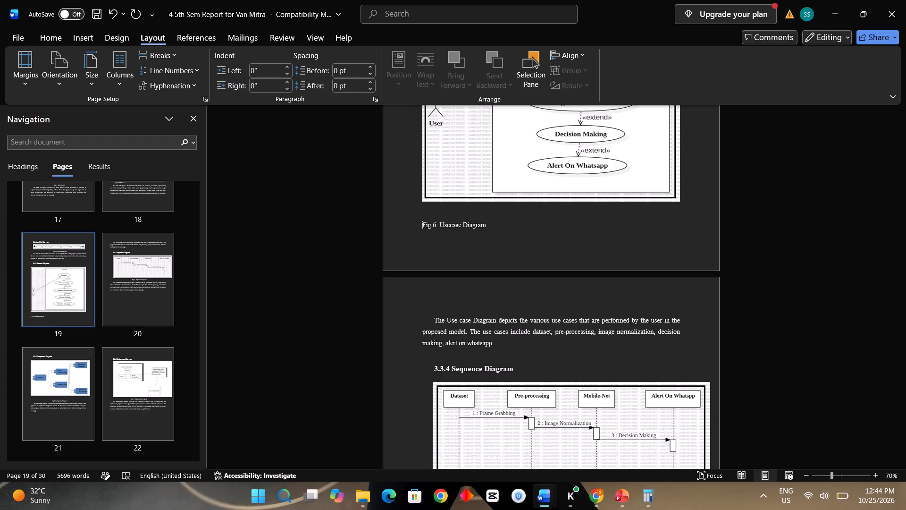
Insert spaces before the Fig 6: Usecase Diagram caption to centre it beneath the diagram.
{"action": "key", "text": "space"}
{"action": "key", "text": "space"}
{"action": "key", "text": "space"}
{"action": "key", "text": "space"}
{"action": "key", "text": "space"}
{"action": "key", "text": "space"}
{"action": "key", "text": "space"}
{"action": "key", "text": "space"}
{"action": "key", "text": "space"}
{"action": "key", "text": "space"}
{"action": "key", "text": "space"}
{"action": "key", "text": "space"}
{"action": "key", "text": "space"}
{"action": "key", "text": "space"}
{"action": "key", "text": "space"}
{"action": "key", "text": "space"}
{"action": "key", "text": "space"}
{"action": "key", "text": "space"}
{"action": "key", "text": "space"}
{"action": "key", "text": "space"}
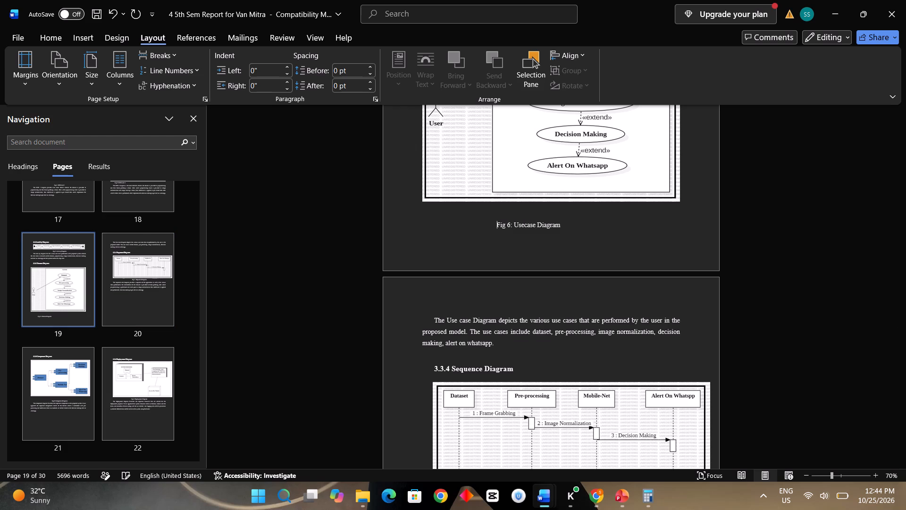
{"action": "key", "text": "space"}
{"action": "key", "text": "space"}
{"action": "key", "text": "space"}
{"action": "key", "text": "space"}
{"action": "key", "text": "space"}
{"action": "key", "text": "space"}
{"action": "key", "text": "space"}
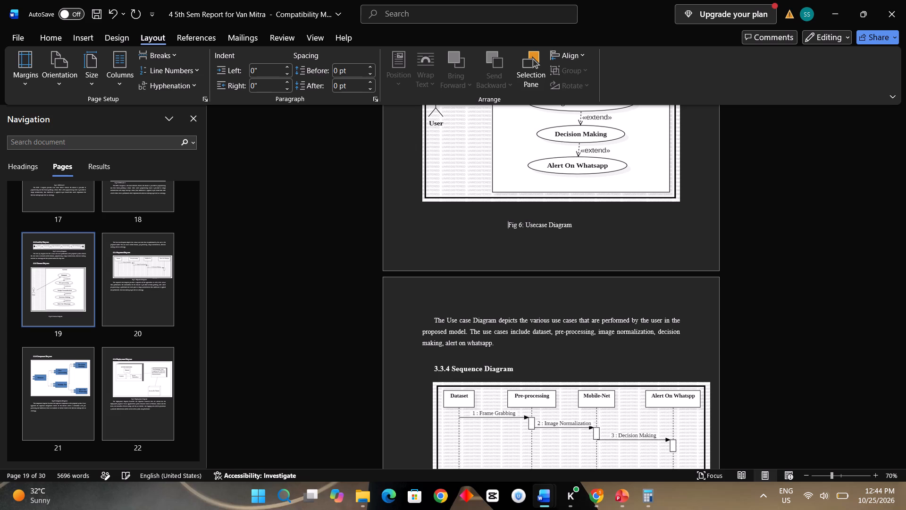
{"action": "key", "text": "space"}
{"action": "key", "text": "space"}
{"action": "key", "text": "space"}
{"action": "key", "text": "space"}
{"action": "key", "text": "space"}
{"action": "key", "text": "space"}
{"action": "key", "text": "space"}
{"action": "key", "text": "space"}
{"action": "key", "text": "space"}
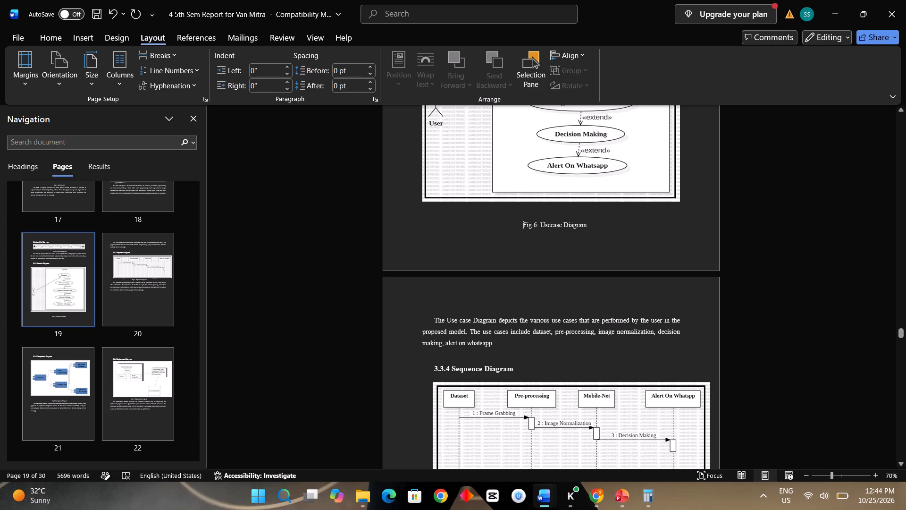
Narrow the sequence diagram in section 3.3.4 so its right edge aligns with the text margin.
{"action": "scroll", "coordinate": [524, 333], "scroll_direction": "down", "scroll_amount": 1}
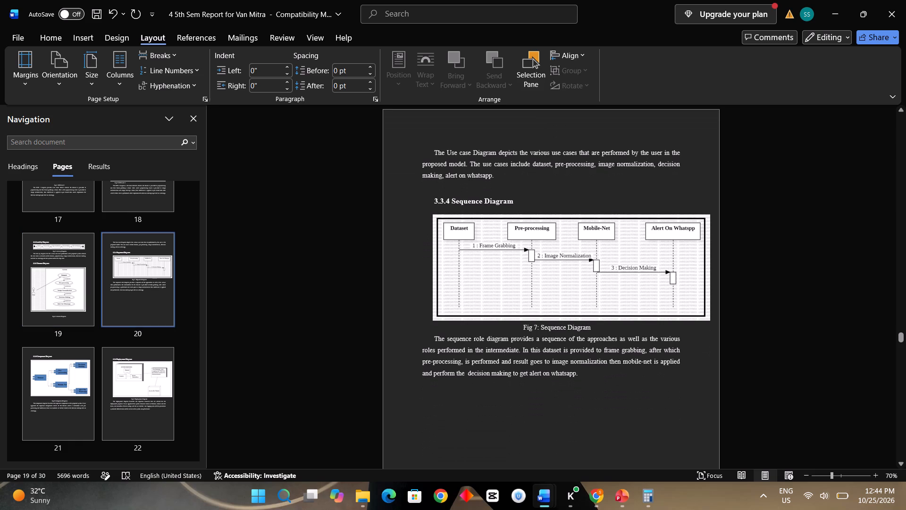
{"action": "left_click", "coordinate": [531, 289]}
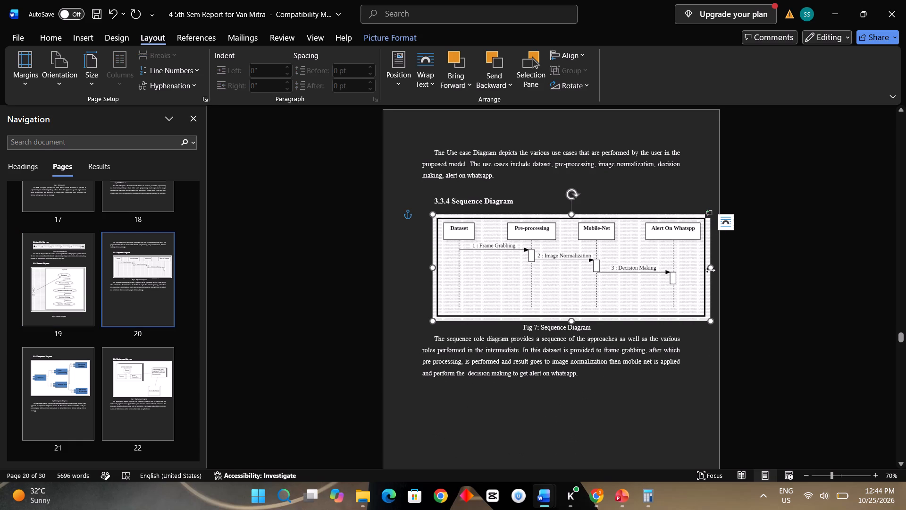
{"action": "left_click_drag", "start_coordinate": [710, 270], "coordinate": [670, 270]}
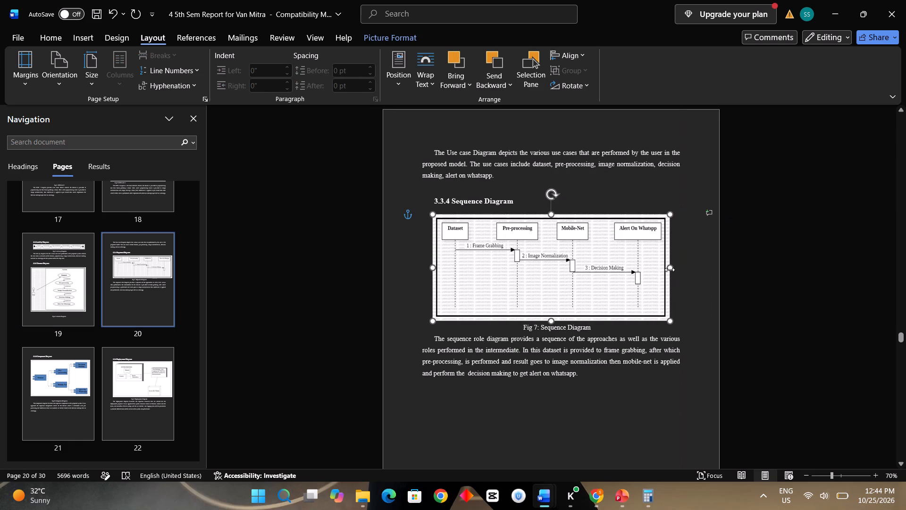
{"action": "right_click_drag", "start_coordinate": [670, 267], "coordinate": [674, 267]}
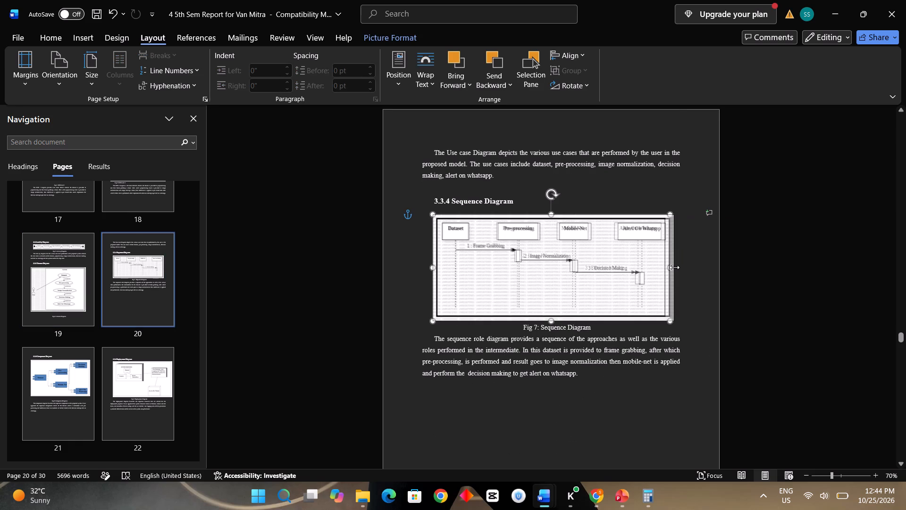
{"action": "right_click_drag", "start_coordinate": [674, 267], "coordinate": [665, 268]}
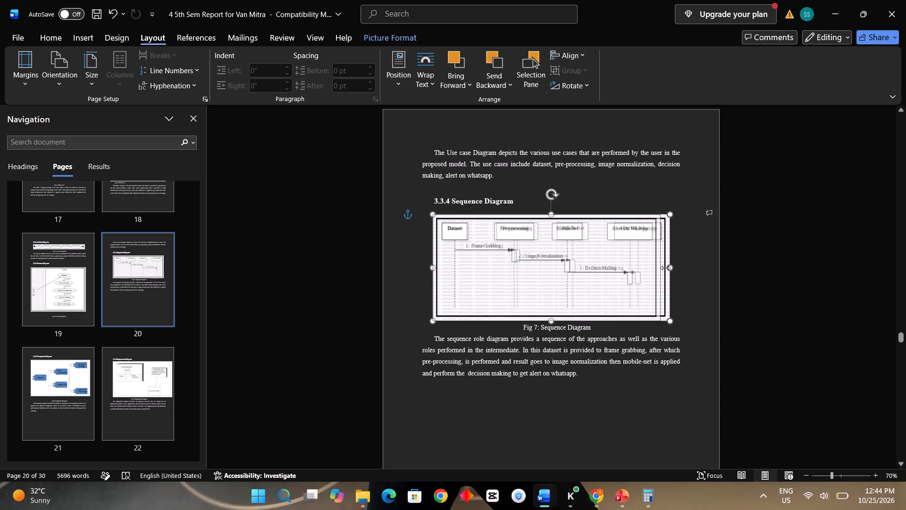
{"action": "right_click_drag", "start_coordinate": [665, 268], "coordinate": [681, 268]}
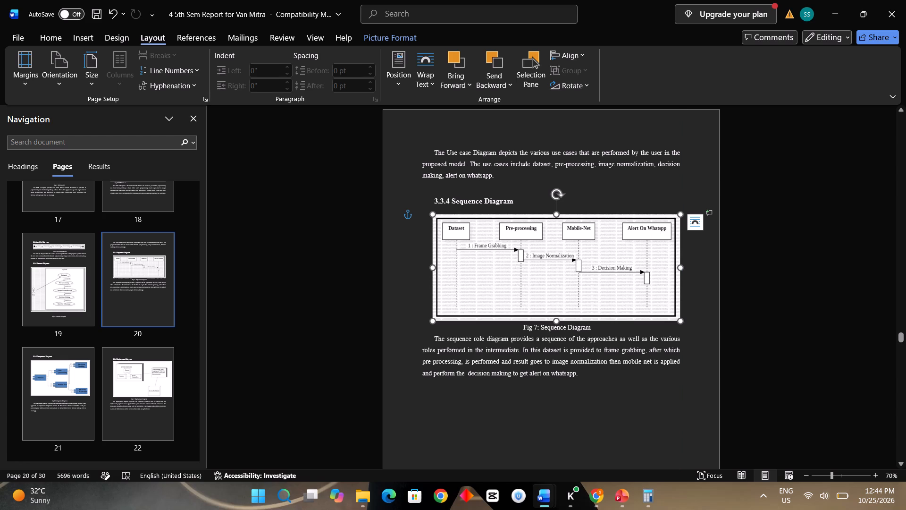
{"action": "right_click", "coordinate": [652, 393]}
{"action": "left_click", "coordinate": [637, 402]}
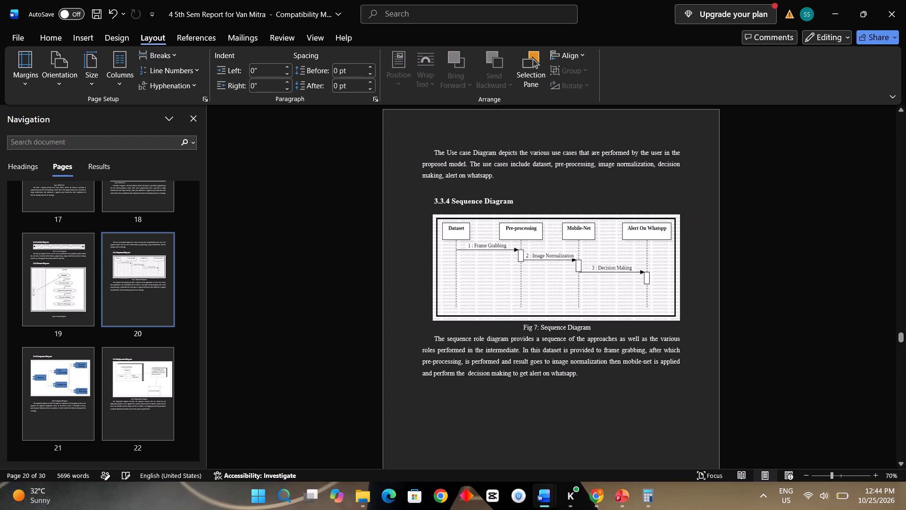
Narrow the component diagram in section 3.3.5 so its right edge aligns with the text margin.
{"action": "scroll", "coordinate": [627, 292], "scroll_direction": "down", "scroll_amount": 3}
{"action": "left_click", "coordinate": [585, 306]}
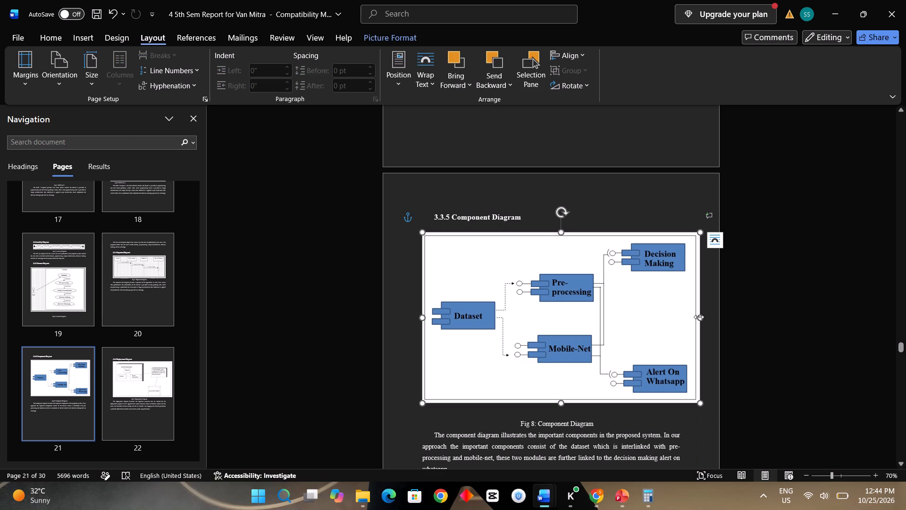
{"action": "right_click_drag", "start_coordinate": [699, 317], "coordinate": [672, 315]}
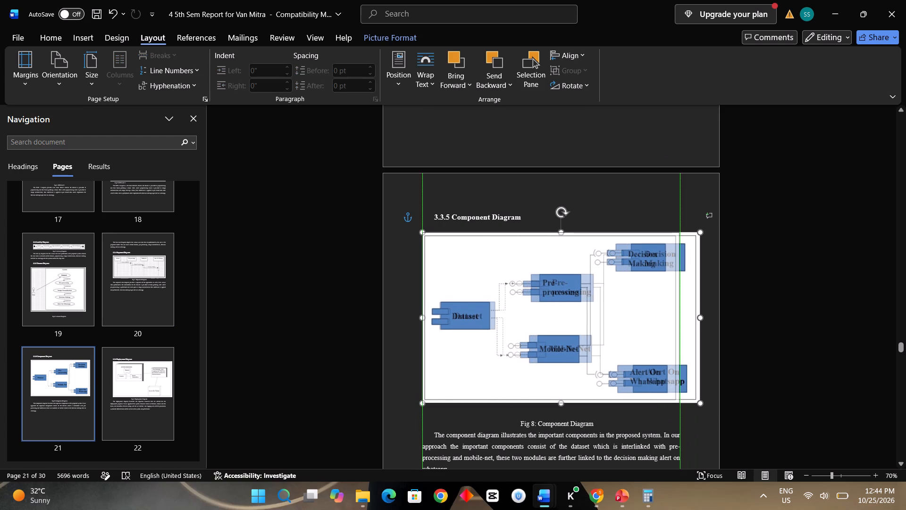
{"action": "right_click_drag", "start_coordinate": [672, 315], "coordinate": [670, 315]}
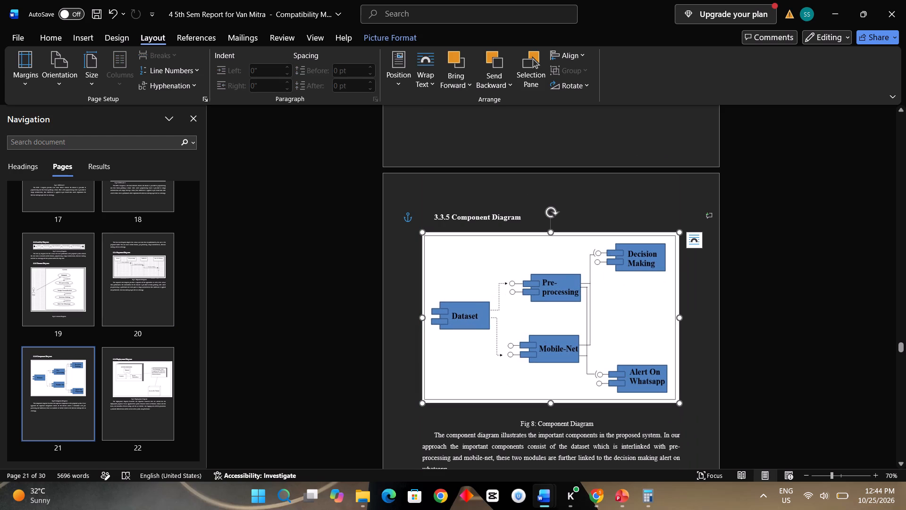
{"action": "left_click", "coordinate": [667, 308]}
{"action": "left_click_drag", "start_coordinate": [679, 319], "coordinate": [676, 318]}
{"action": "left_click_drag", "start_coordinate": [676, 318], "coordinate": [662, 316]}
{"action": "left_click_drag", "start_coordinate": [678, 318], "coordinate": [668, 316]}
Dismiss the low-battery alert and save the report.
{"action": "scroll", "coordinate": [592, 336], "scroll_direction": "down", "scroll_amount": 4}
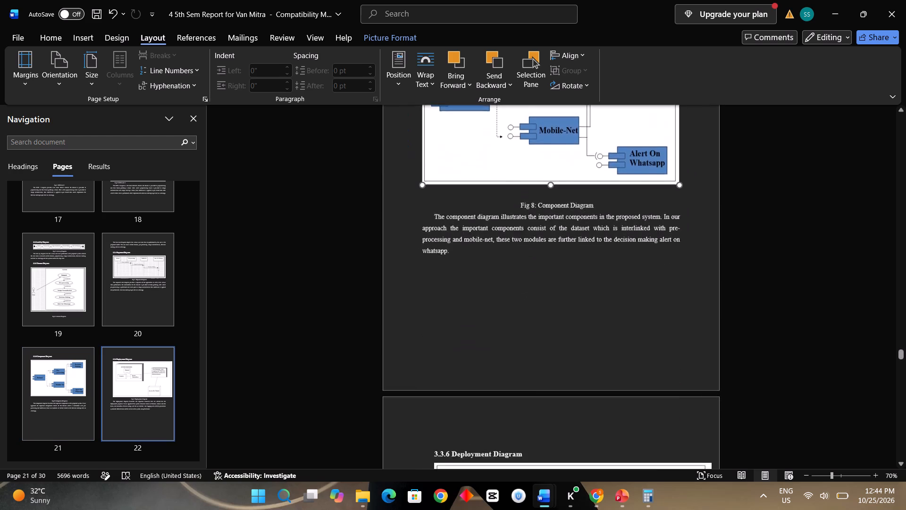
{"action": "scroll", "coordinate": [592, 336], "scroll_direction": "down", "scroll_amount": 1}
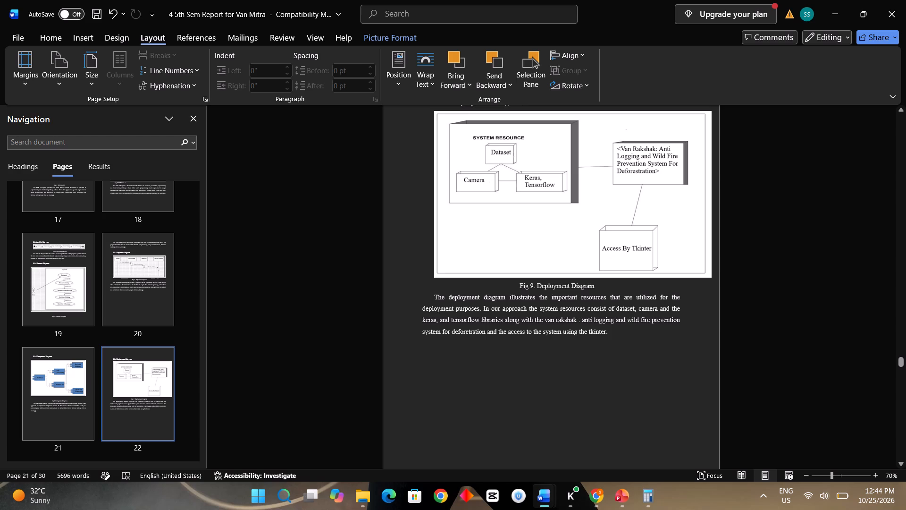
{"action": "left_click", "coordinate": [509, 218]}
{"action": "scroll", "coordinate": [554, 221], "scroll_direction": "up", "scroll_amount": 1}
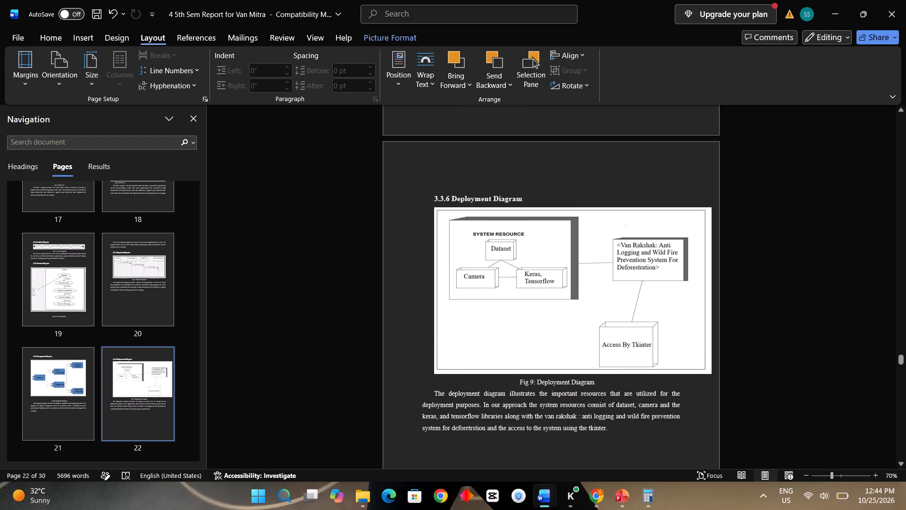
{"action": "left_click", "coordinate": [506, 280]}
{"action": "double_click", "coordinate": [506, 280]}
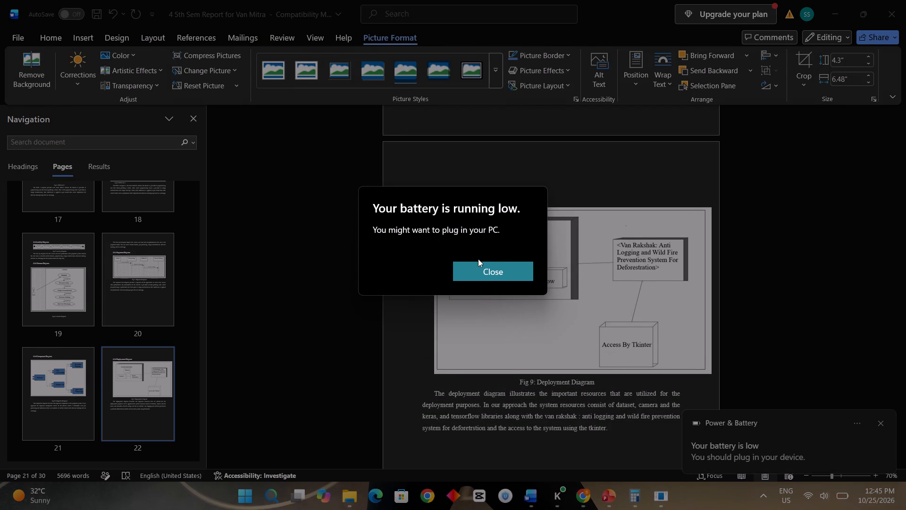
{"action": "left_click", "coordinate": [479, 271]}
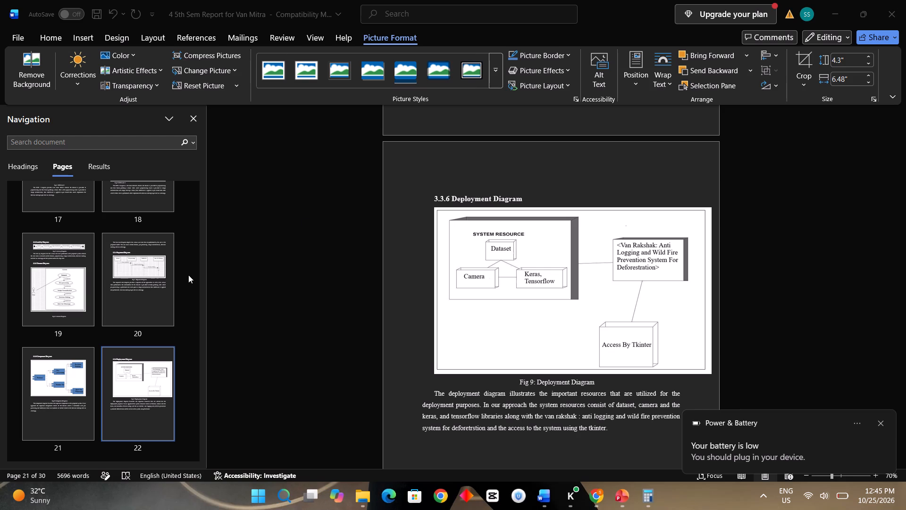
{"action": "key", "text": "ctrl+s"}
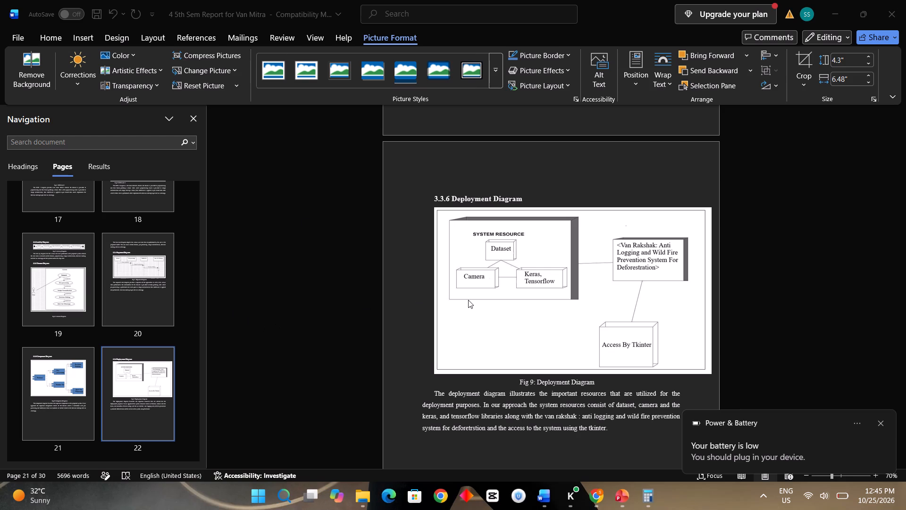
Narrow the deployment diagram in section 3.3.6 to about 5.92 inches wide so it fits within the text margins.
{"action": "left_click", "coordinate": [468, 300]}
{"action": "left_click", "coordinate": [517, 298]}
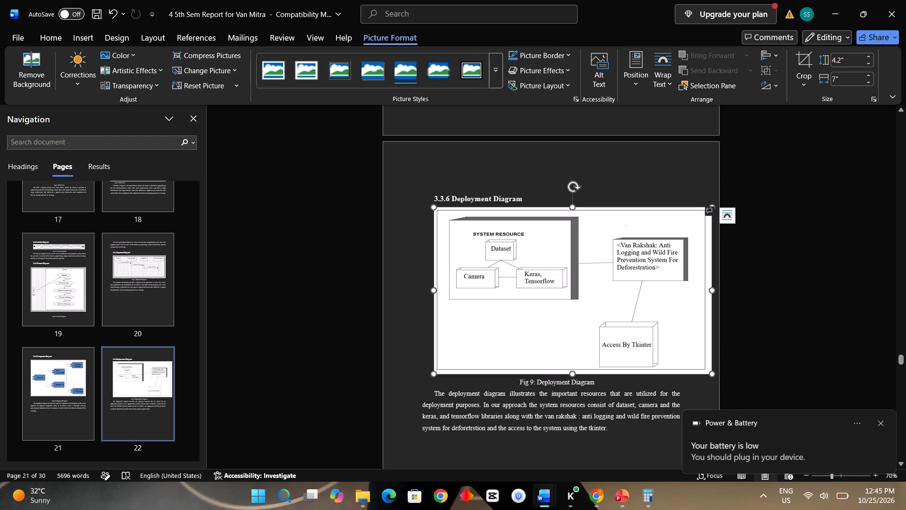
{"action": "left_click_drag", "start_coordinate": [708, 290], "coordinate": [675, 284]}
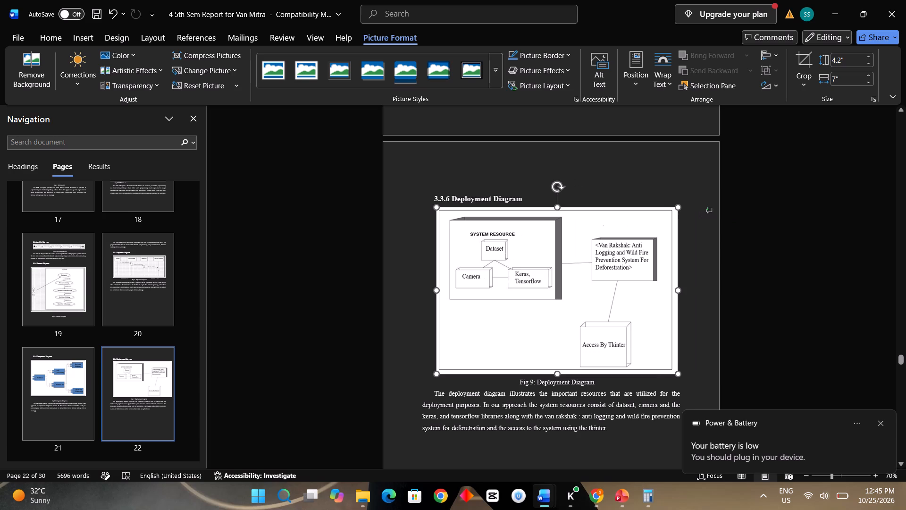
{"action": "left_click_drag", "start_coordinate": [675, 284], "coordinate": [657, 282]}
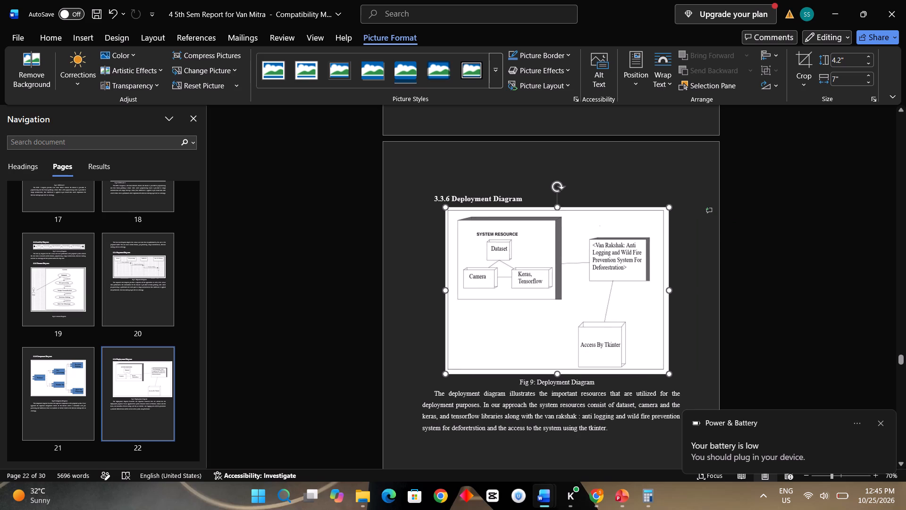
{"action": "left_click_drag", "start_coordinate": [657, 282], "coordinate": [625, 282]}
{"action": "left_click", "coordinate": [596, 283]}
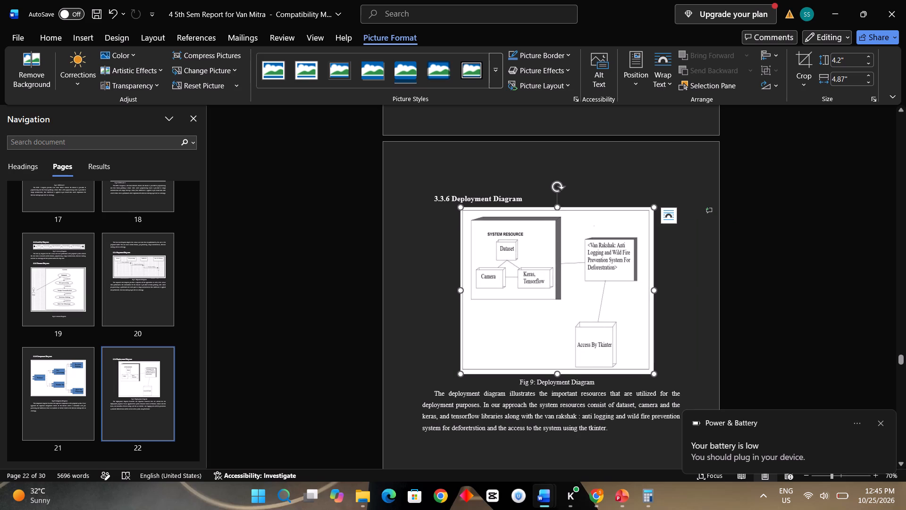
{"action": "left_click_drag", "start_coordinate": [653, 291], "coordinate": [688, 290]}
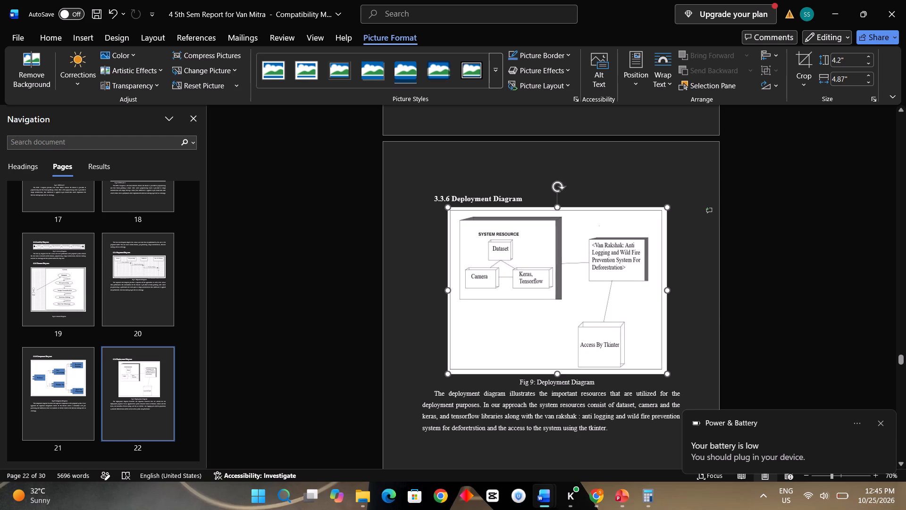
{"action": "left_click_drag", "start_coordinate": [688, 290], "coordinate": [693, 289]}
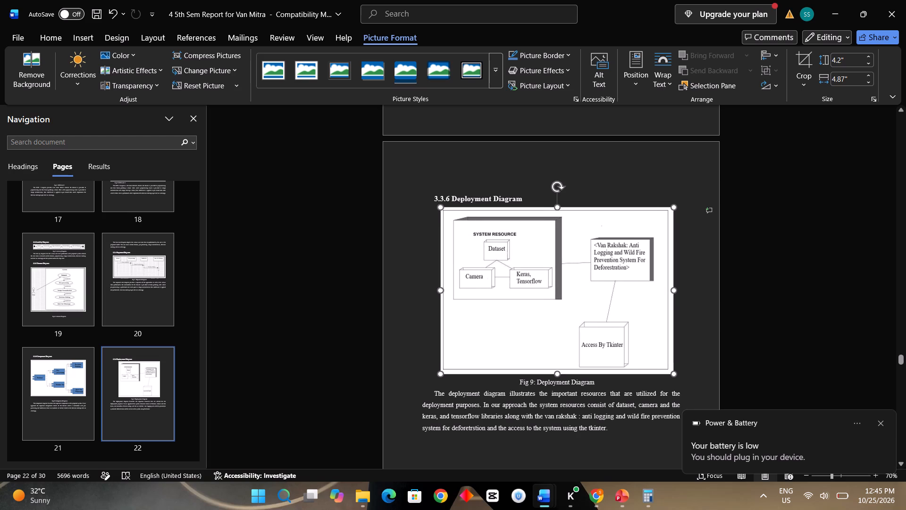
{"action": "left_click_drag", "start_coordinate": [693, 289], "coordinate": [693, 289]}
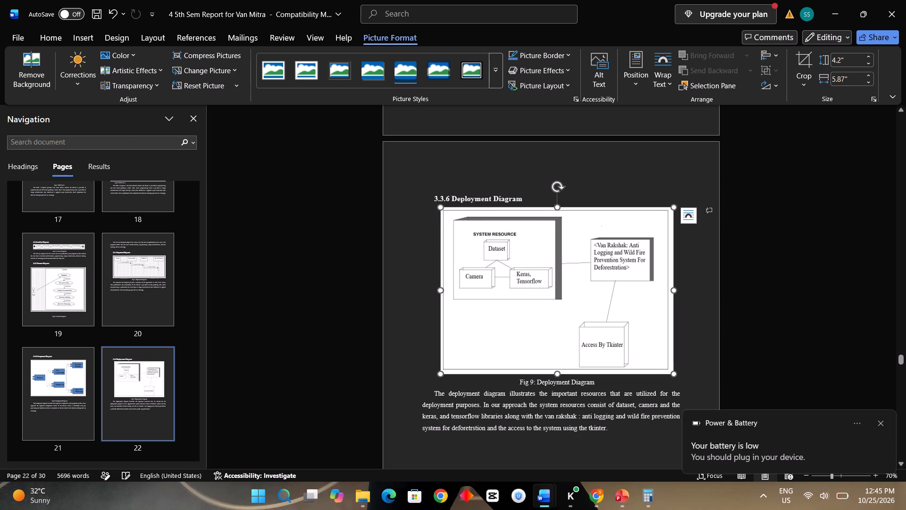
{"action": "scroll", "coordinate": [582, 309], "scroll_direction": "down", "scroll_amount": 3}
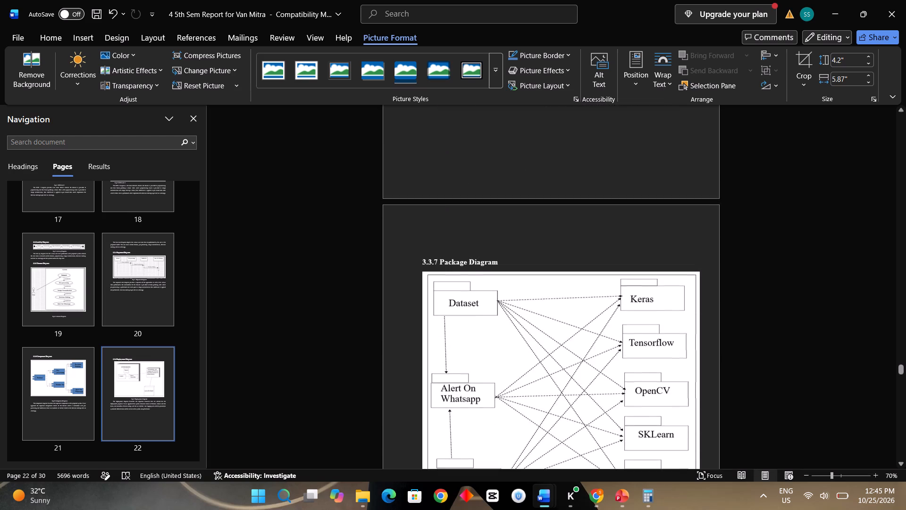
{"action": "scroll", "coordinate": [582, 309], "scroll_direction": "up", "scroll_amount": 3}
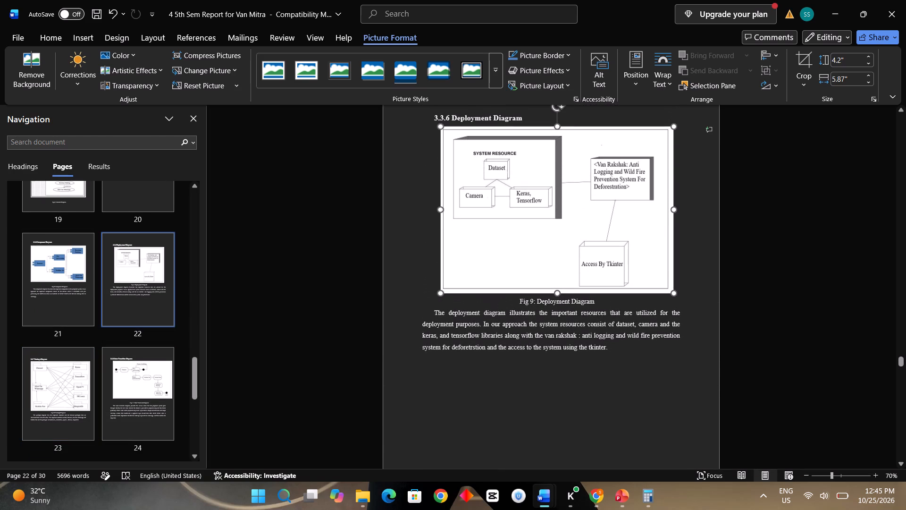
{"action": "left_click", "coordinate": [440, 208]}
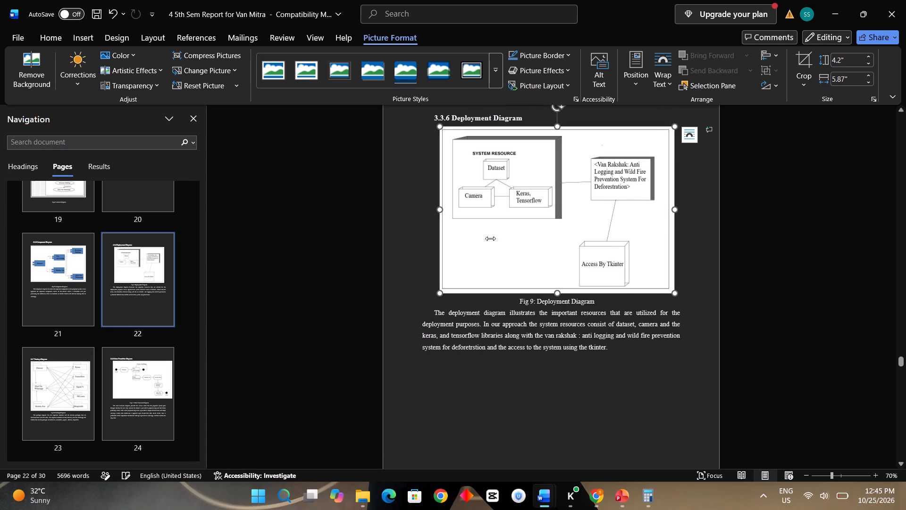
Narrow the package diagram in section 3.3.7 to about 6.49 inches wide so its right edge aligns with the text margin.
{"action": "scroll", "coordinate": [503, 249], "scroll_direction": "down", "scroll_amount": 3}
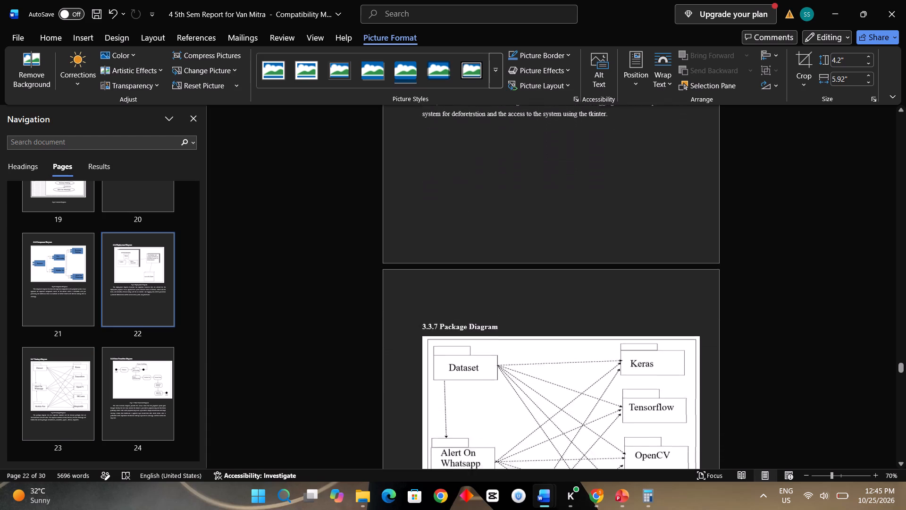
{"action": "scroll", "coordinate": [503, 249], "scroll_direction": "down", "scroll_amount": 2}
{"action": "left_click", "coordinate": [503, 249]}
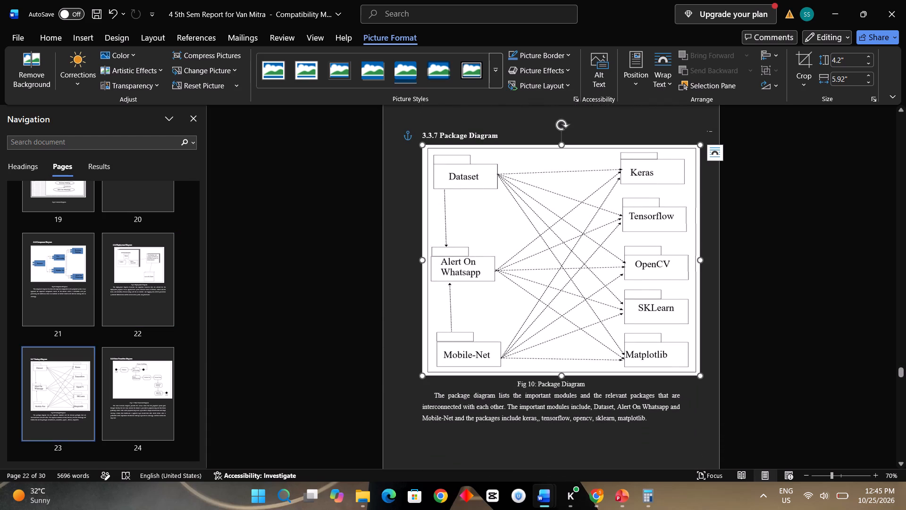
{"action": "left_click_drag", "start_coordinate": [702, 257], "coordinate": [683, 260]}
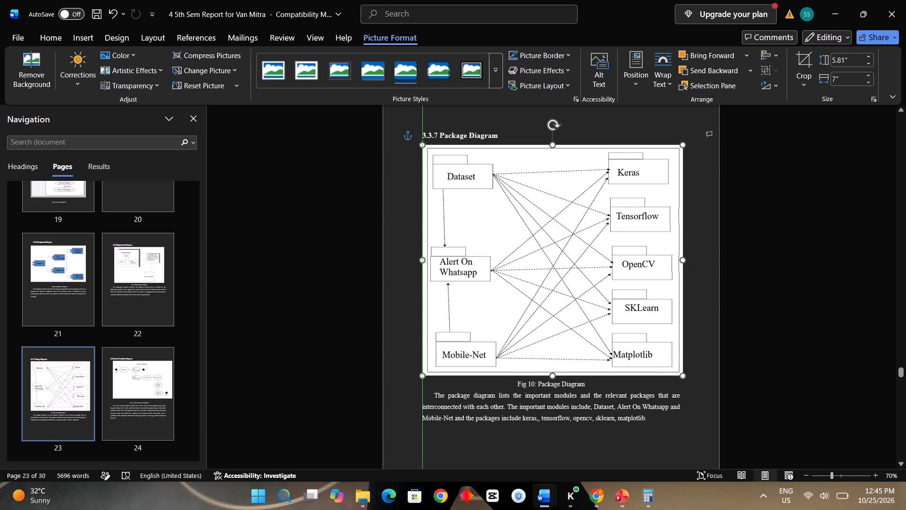
{"action": "left_click_drag", "start_coordinate": [683, 260], "coordinate": [674, 262]}
Narrow the state transition diagram in section 3.3.8 to about 6.01 inches wide so it fits within the text margins.
{"action": "scroll", "coordinate": [600, 304], "scroll_direction": "down", "scroll_amount": 3}
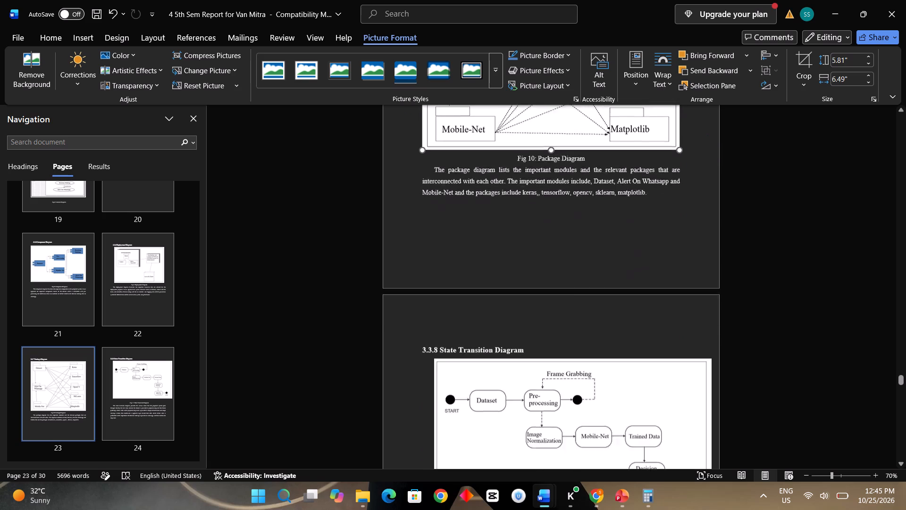
{"action": "scroll", "coordinate": [600, 304], "scroll_direction": "down", "scroll_amount": 1}
{"action": "left_click", "coordinate": [675, 257]}
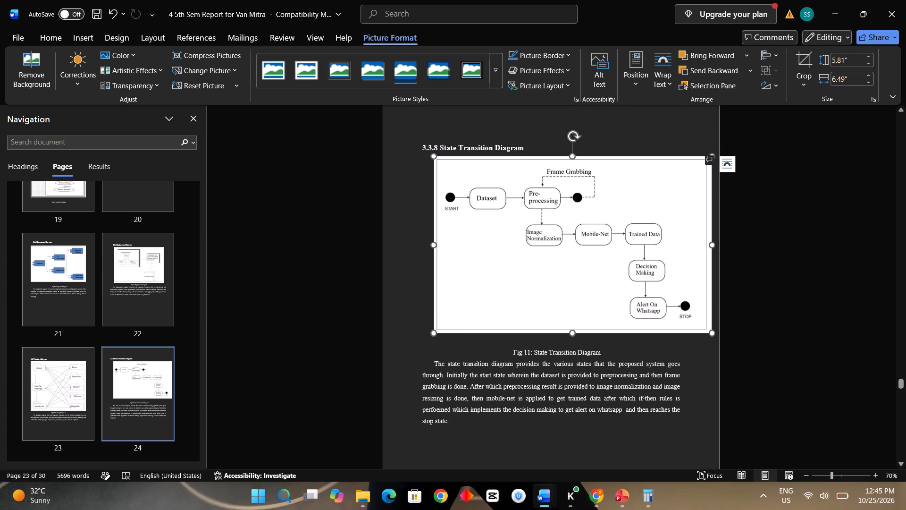
{"action": "left_click_drag", "start_coordinate": [712, 245], "coordinate": [677, 246]}
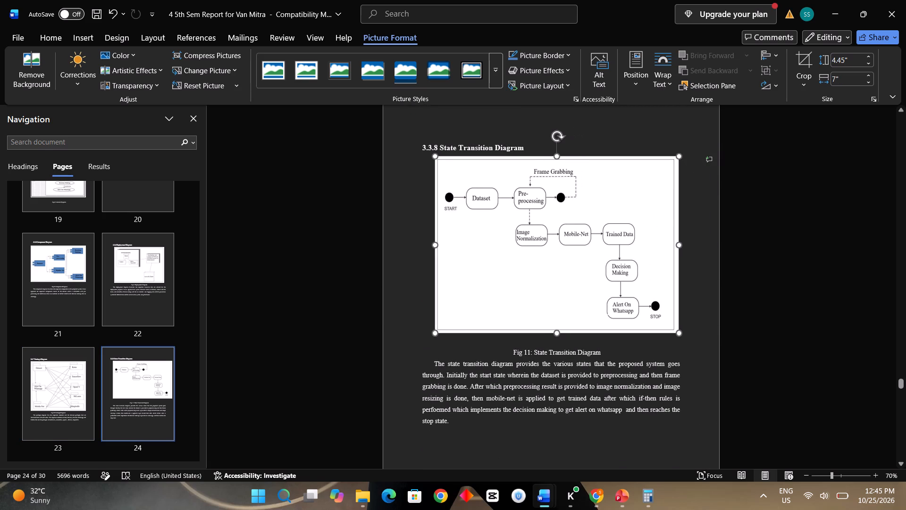
{"action": "left_click_drag", "start_coordinate": [677, 246], "coordinate": [669, 249]}
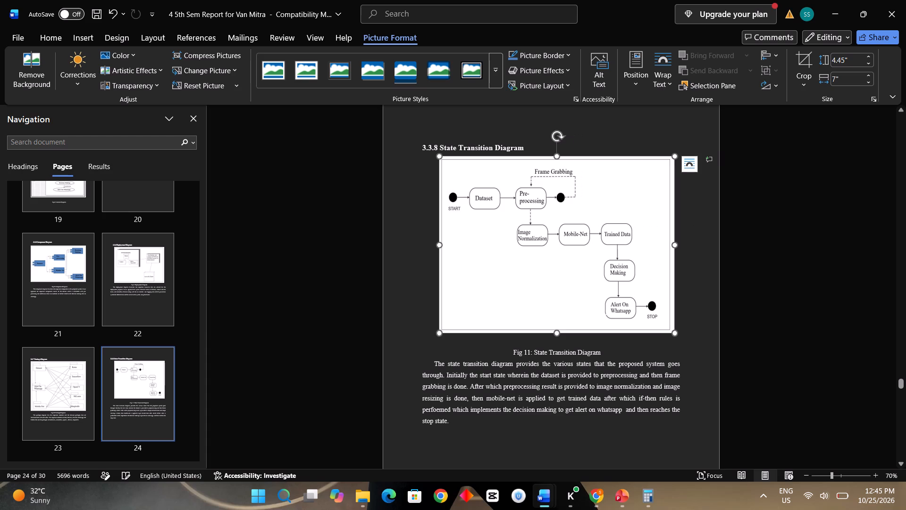
{"action": "left_click_drag", "start_coordinate": [674, 246], "coordinate": [667, 246]}
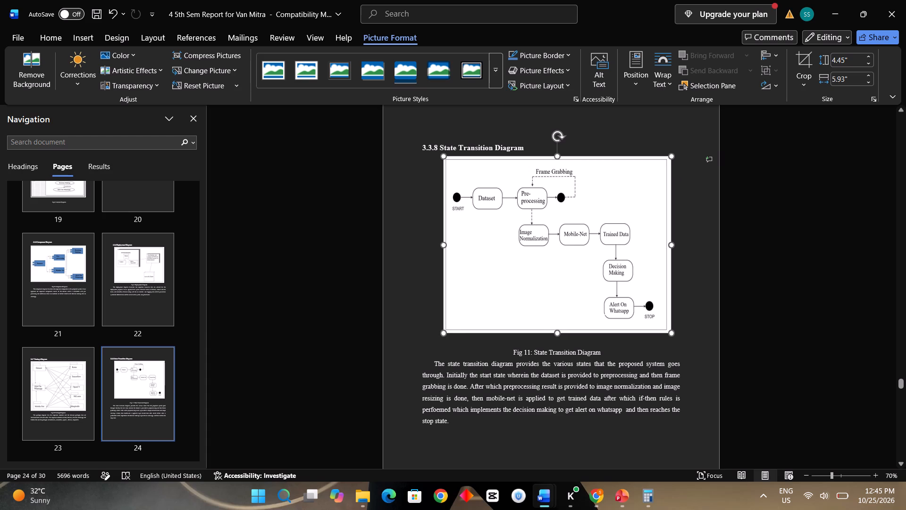
{"action": "left_click_drag", "start_coordinate": [667, 246], "coordinate": [679, 247]}
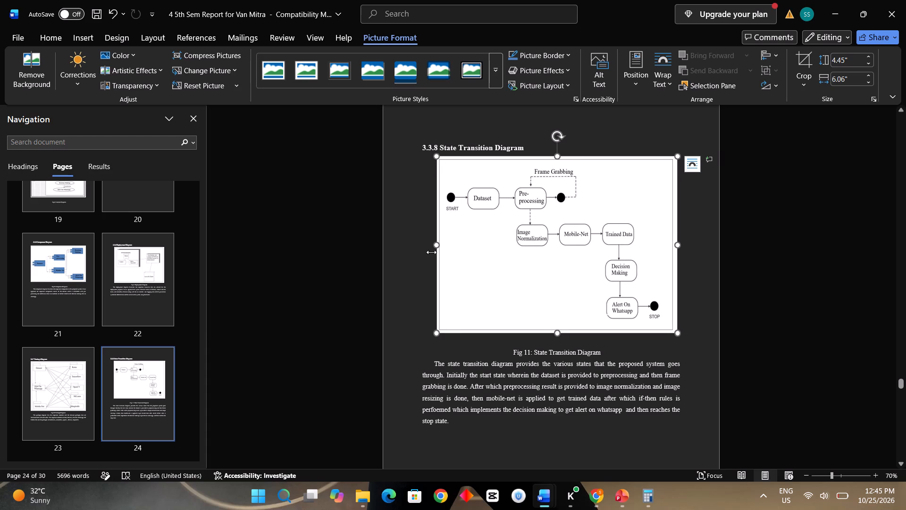
{"action": "left_click", "coordinate": [437, 246]}
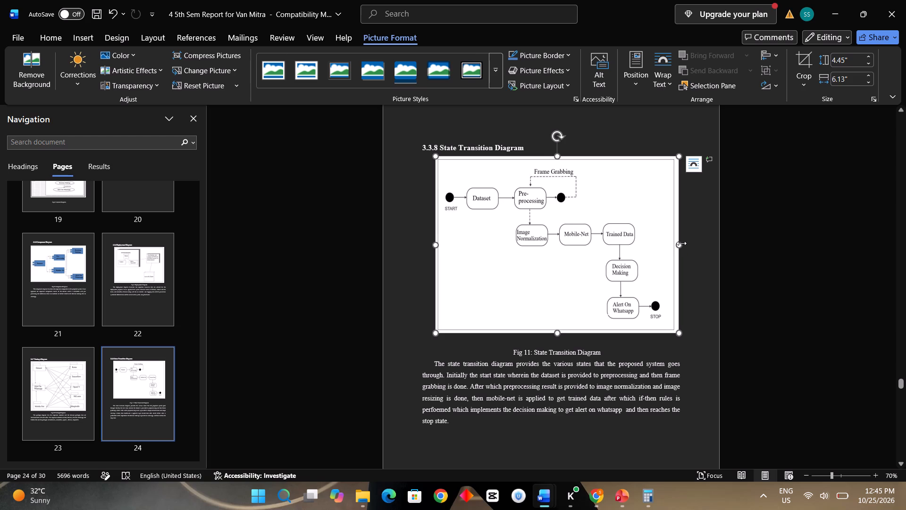
{"action": "left_click_drag", "start_coordinate": [681, 243], "coordinate": [674, 238]}
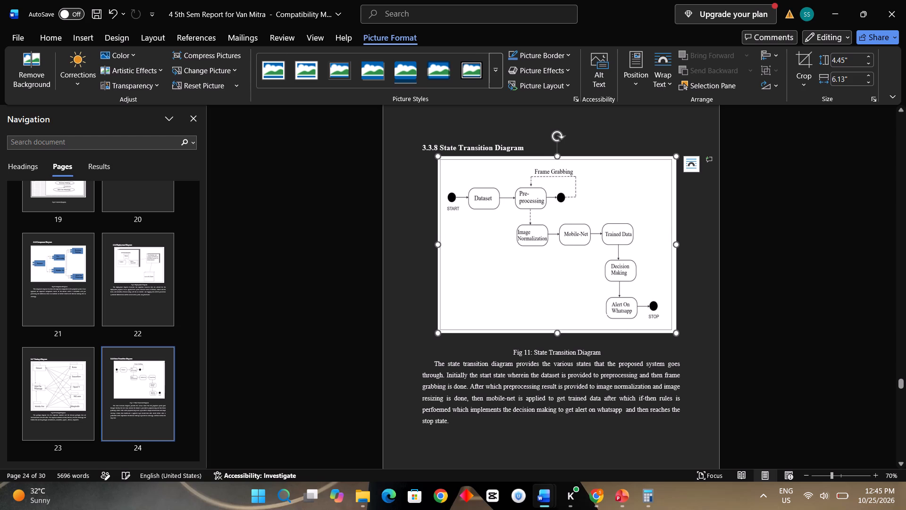
Narrow the Gantt chart in section 3.4 Action Plan to about 5.93 inches wide so it fits within the text margins.
{"action": "scroll", "coordinate": [674, 256], "scroll_direction": "down", "scroll_amount": 3}
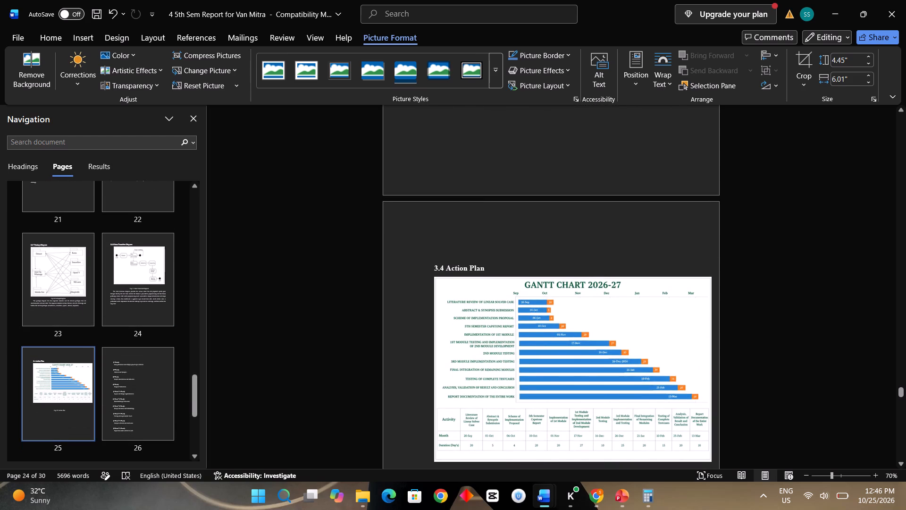
{"action": "left_click", "coordinate": [581, 349]}
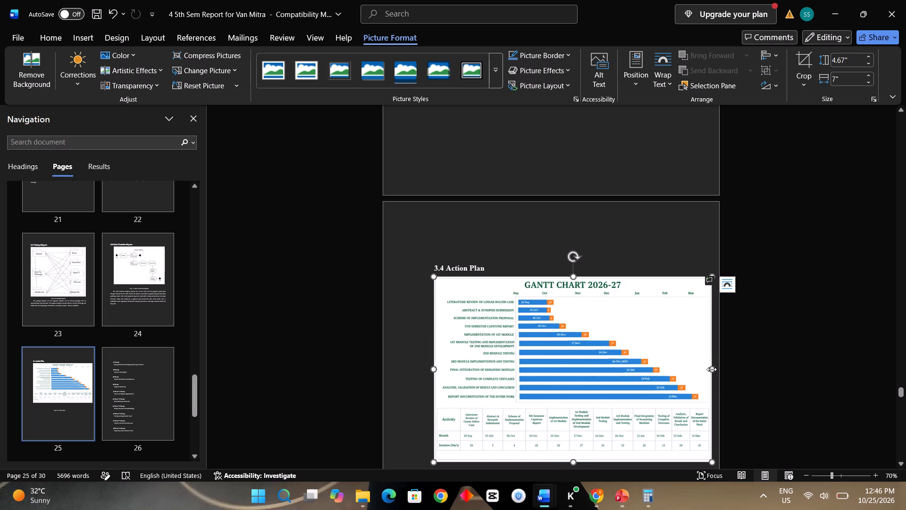
{"action": "right_click_drag", "start_coordinate": [712, 369], "coordinate": [669, 371]}
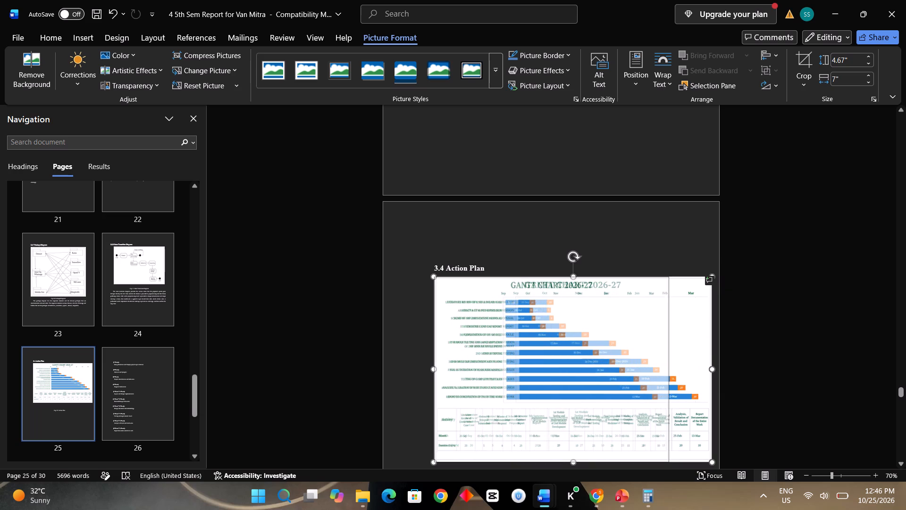
{"action": "right_click_drag", "start_coordinate": [669, 371], "coordinate": [669, 371]}
Review the layout of the remaining pages, from the Action Plan caption through the weekly schedule, Chapter 4 and References to the last page.
{"action": "scroll", "coordinate": [669, 371], "scroll_direction": "down", "scroll_amount": 3}
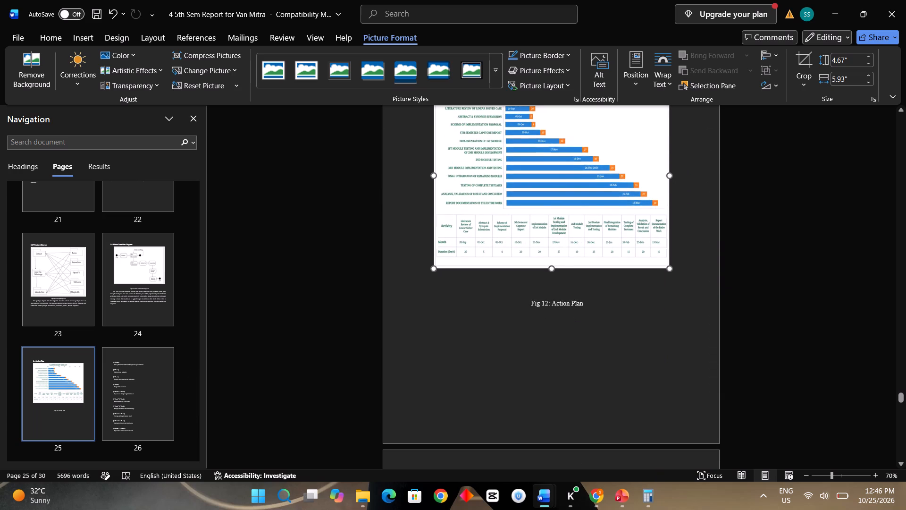
{"action": "scroll", "coordinate": [669, 371], "scroll_direction": "down", "scroll_amount": 4}
{"action": "scroll", "coordinate": [669, 371], "scroll_direction": "up", "scroll_amount": 2}
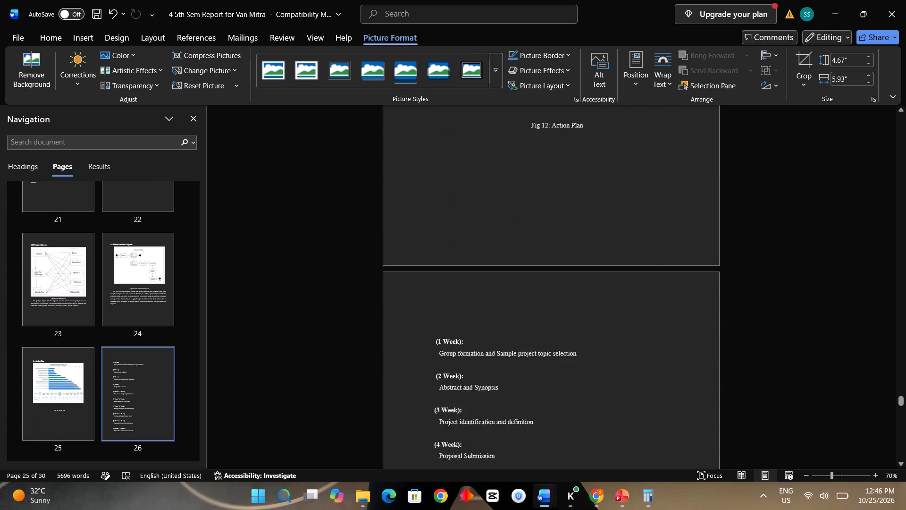
{"action": "scroll", "coordinate": [669, 371], "scroll_direction": "down", "scroll_amount": 3}
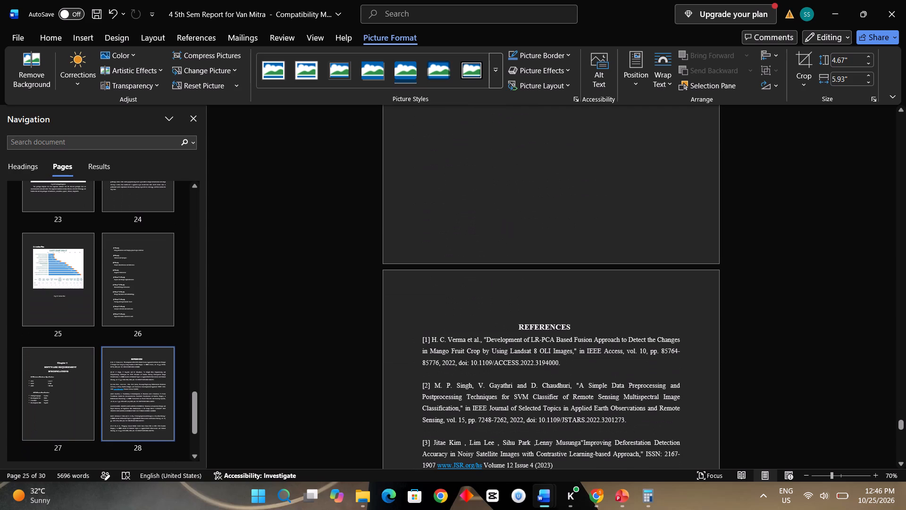
{"action": "scroll", "coordinate": [669, 371], "scroll_direction": "up", "scroll_amount": 1}
{"action": "scroll", "coordinate": [669, 371], "scroll_direction": "down", "scroll_amount": 4}
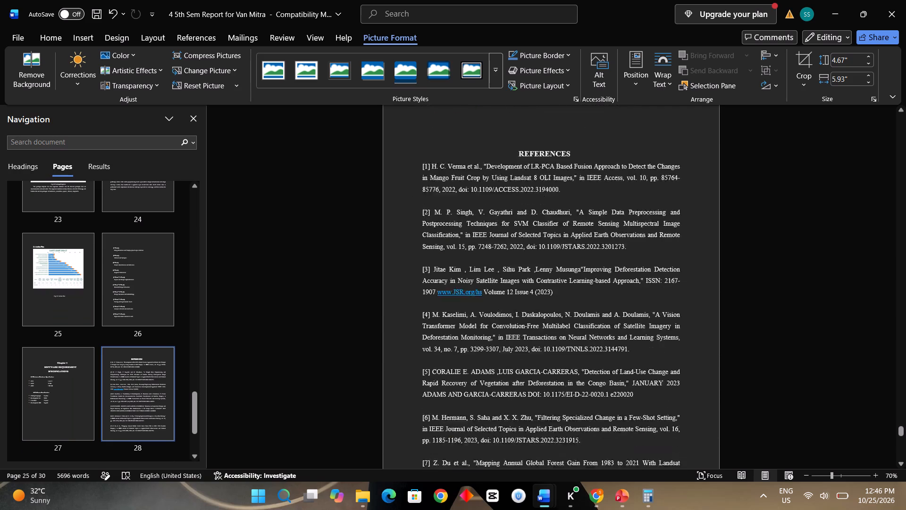
{"action": "scroll", "coordinate": [669, 371], "scroll_direction": "down", "scroll_amount": 2}
{"action": "scroll", "coordinate": [669, 371], "scroll_direction": "up", "scroll_amount": 3}
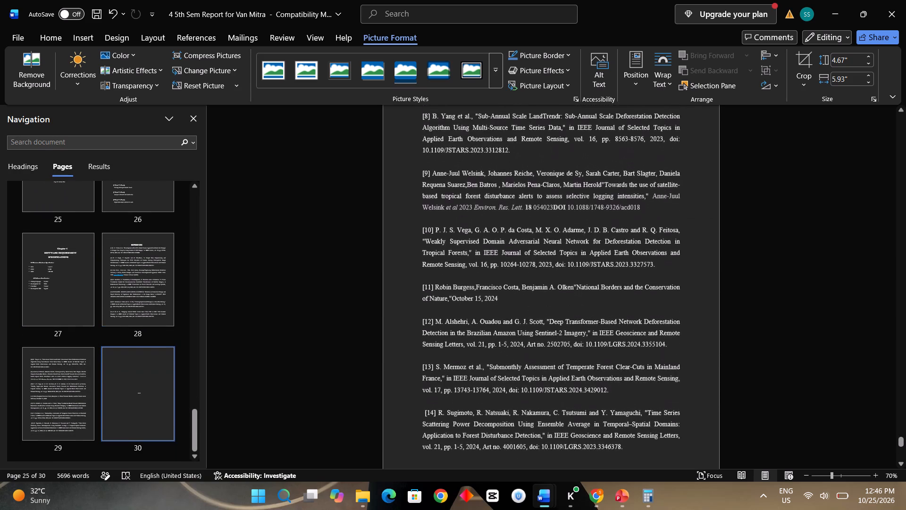
{"action": "scroll", "coordinate": [669, 371], "scroll_direction": "up", "scroll_amount": 1}
{"action": "scroll", "coordinate": [669, 371], "scroll_direction": "down", "scroll_amount": 1}
{"action": "scroll", "coordinate": [669, 371], "scroll_direction": "up", "scroll_amount": 1}
{"action": "scroll", "coordinate": [669, 371], "scroll_direction": "down", "scroll_amount": 1}
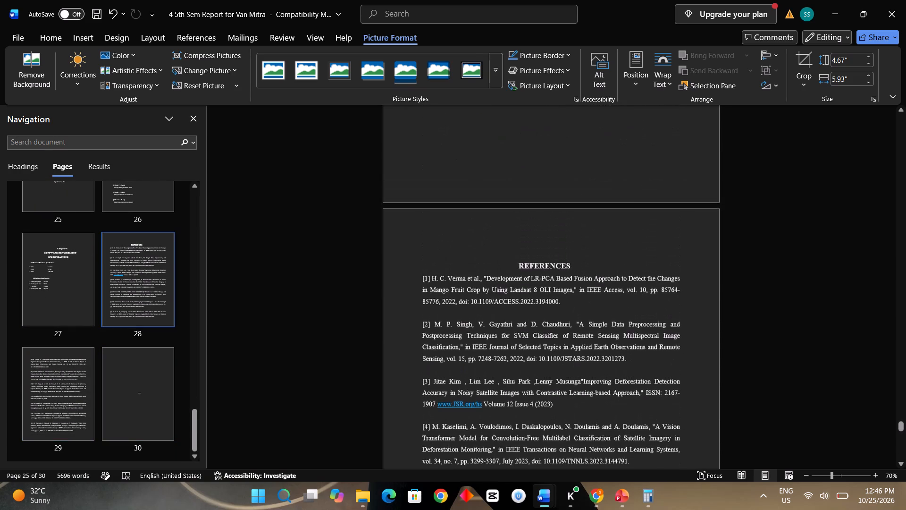
{"action": "scroll", "coordinate": [669, 371], "scroll_direction": "down", "scroll_amount": 2}
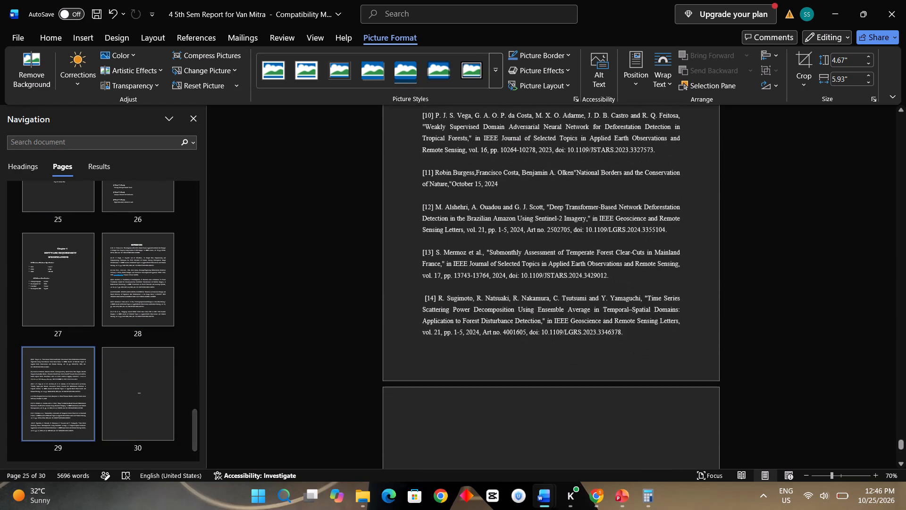
{"action": "scroll", "coordinate": [669, 371], "scroll_direction": "down", "scroll_amount": 2}
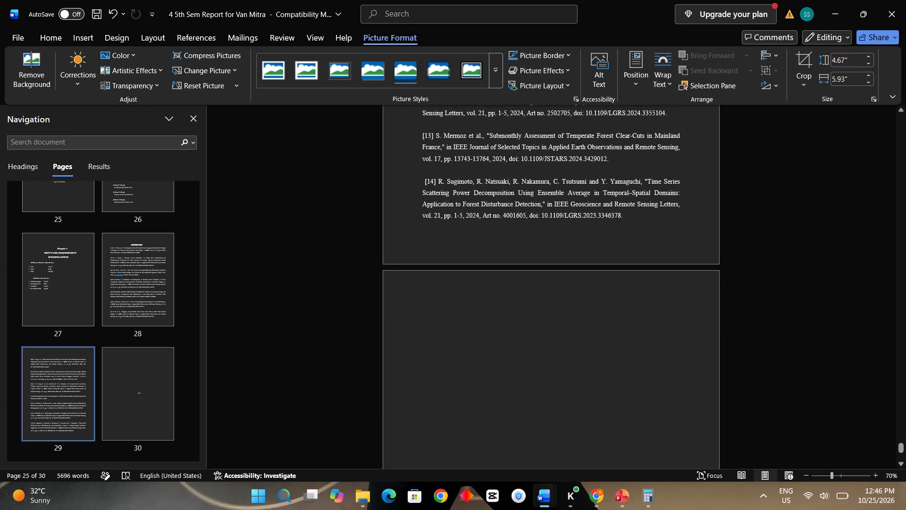
{"action": "scroll", "coordinate": [506, 409], "scroll_direction": "down", "scroll_amount": 1}
{"action": "scroll", "coordinate": [506, 409], "scroll_direction": "up", "scroll_amount": 1}
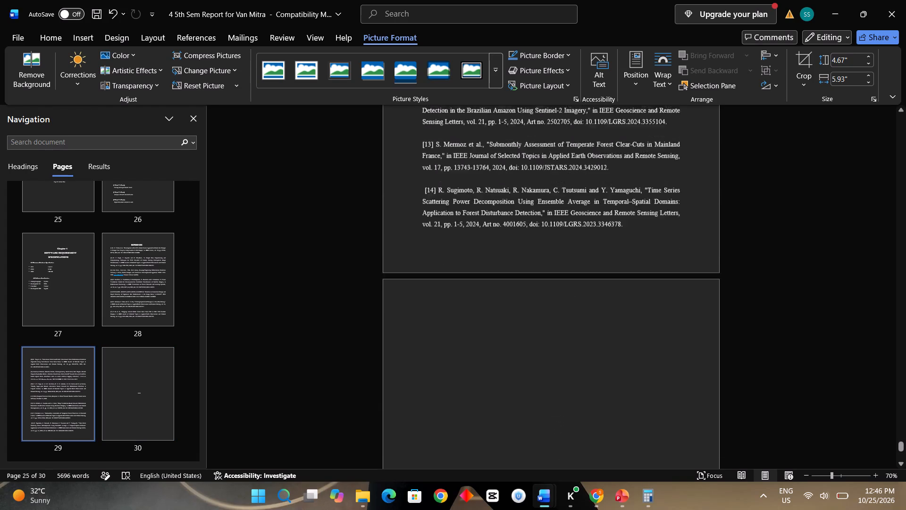
{"action": "scroll", "coordinate": [506, 409], "scroll_direction": "up", "scroll_amount": 2}
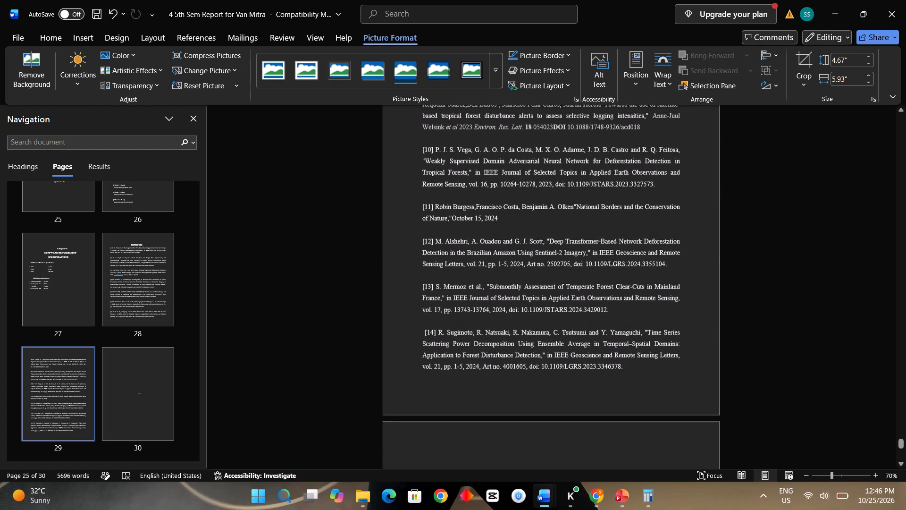
{"action": "scroll", "coordinate": [506, 409], "scroll_direction": "up", "scroll_amount": 1}
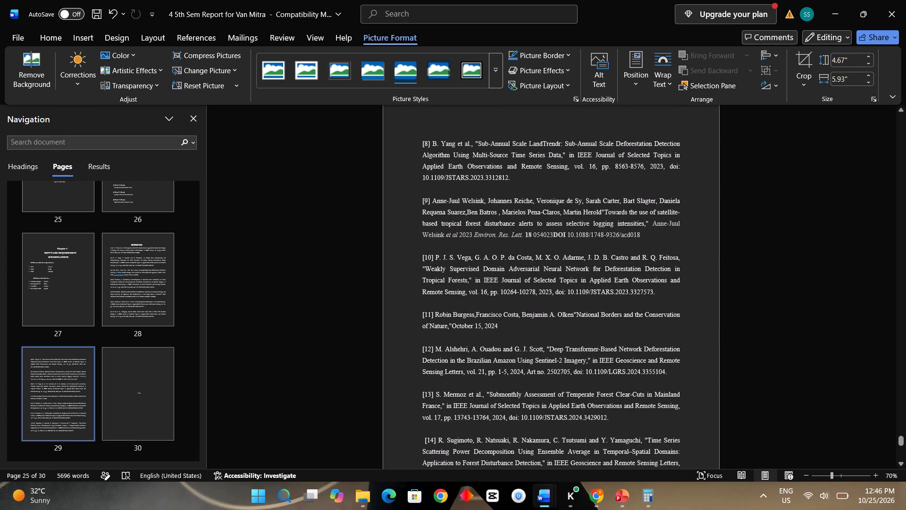
{"action": "scroll", "coordinate": [506, 409], "scroll_direction": "up", "scroll_amount": 1}
{"action": "scroll", "coordinate": [506, 409], "scroll_direction": "down", "scroll_amount": 6}
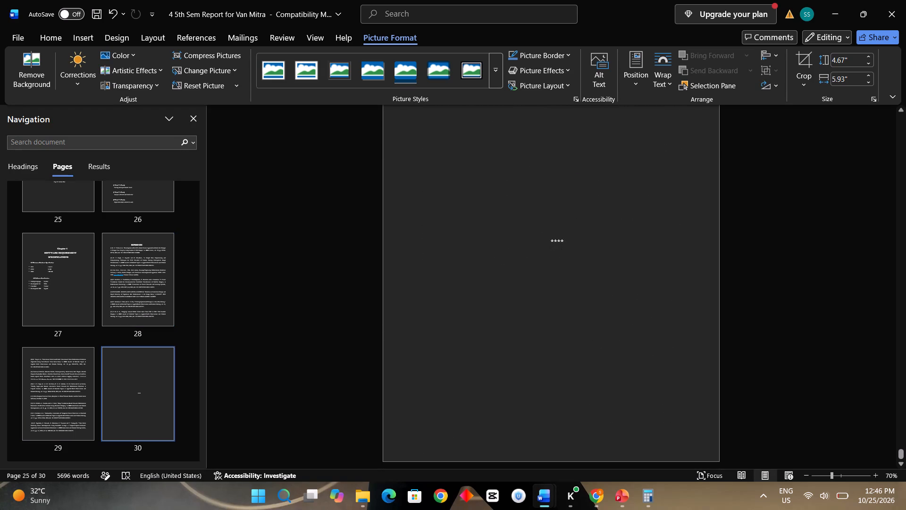
{"action": "scroll", "coordinate": [506, 409], "scroll_direction": "up", "scroll_amount": 2}
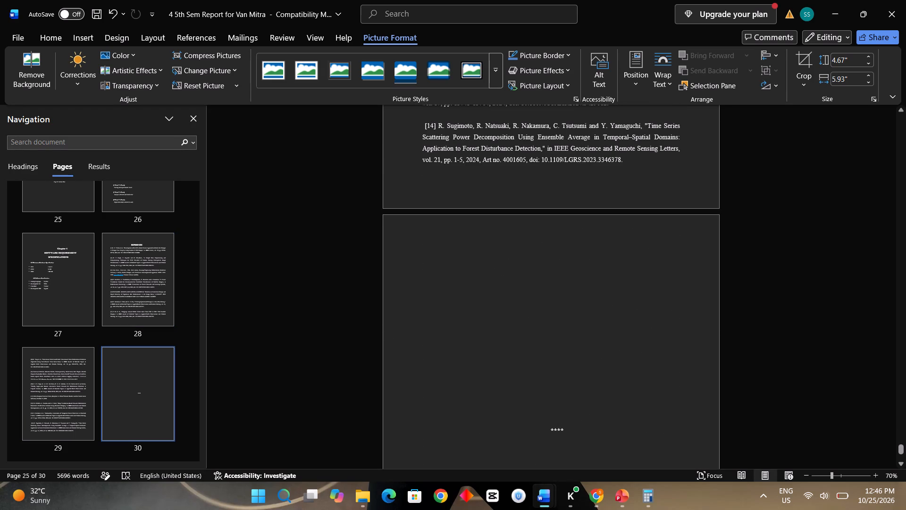
{"action": "scroll", "coordinate": [506, 409], "scroll_direction": "up", "scroll_amount": 1}
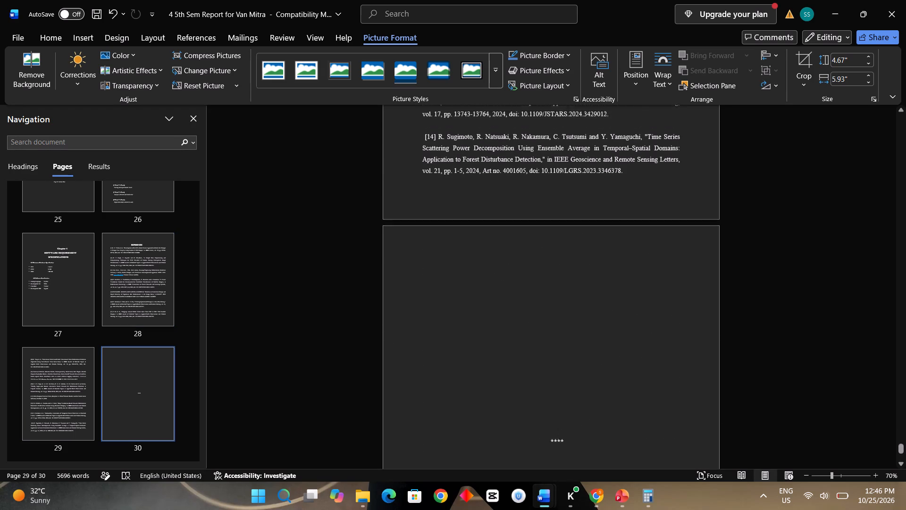
{"action": "scroll", "coordinate": [506, 409], "scroll_direction": "up", "scroll_amount": 2}
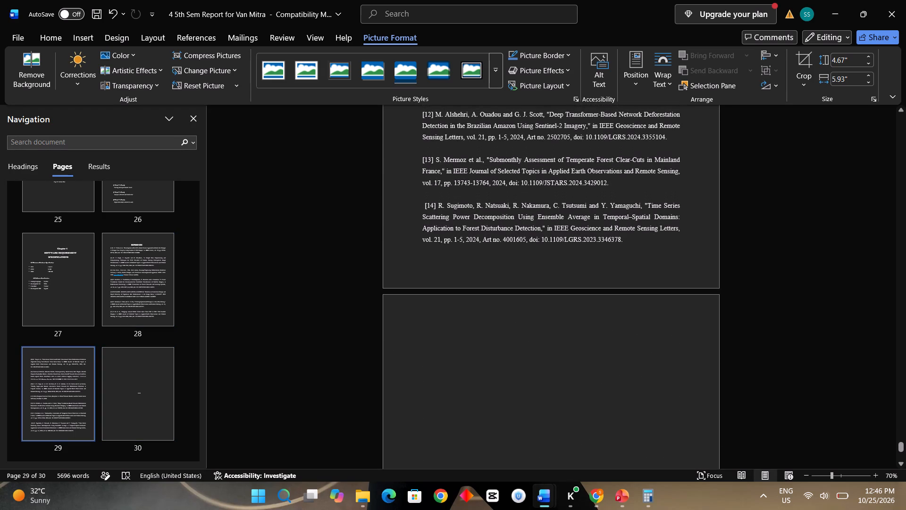
Review the page layout of the report backwards from the References to the title page.
{"action": "scroll", "coordinate": [506, 409], "scroll_direction": "up", "scroll_amount": 4}
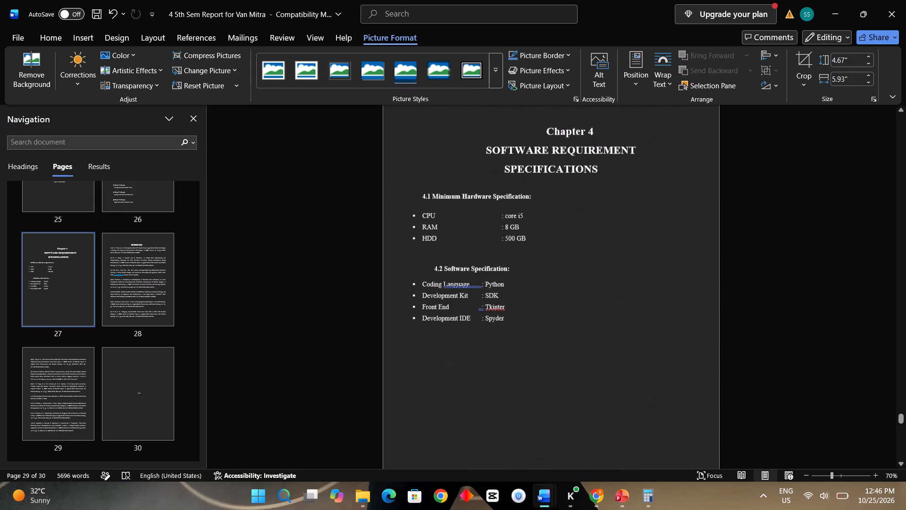
{"action": "scroll", "coordinate": [506, 409], "scroll_direction": "up", "scroll_amount": 6}
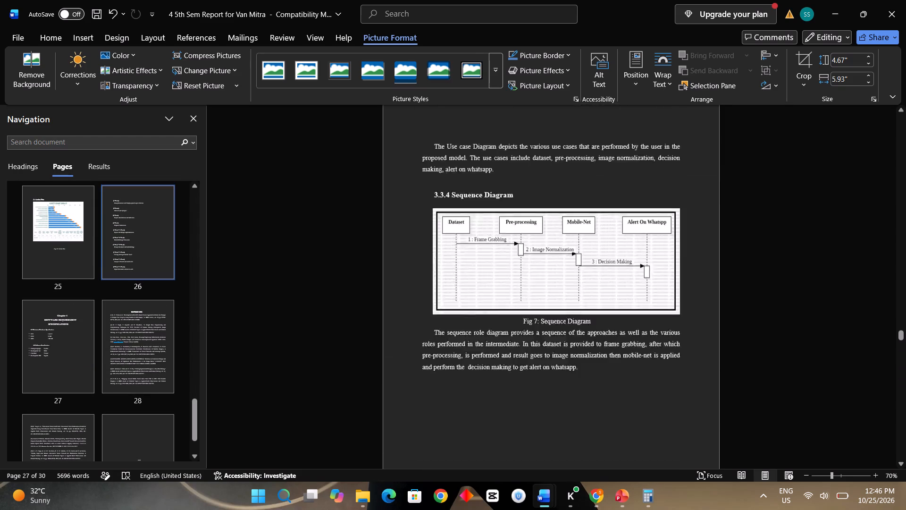
{"action": "scroll", "coordinate": [506, 409], "scroll_direction": "up", "scroll_amount": 11}
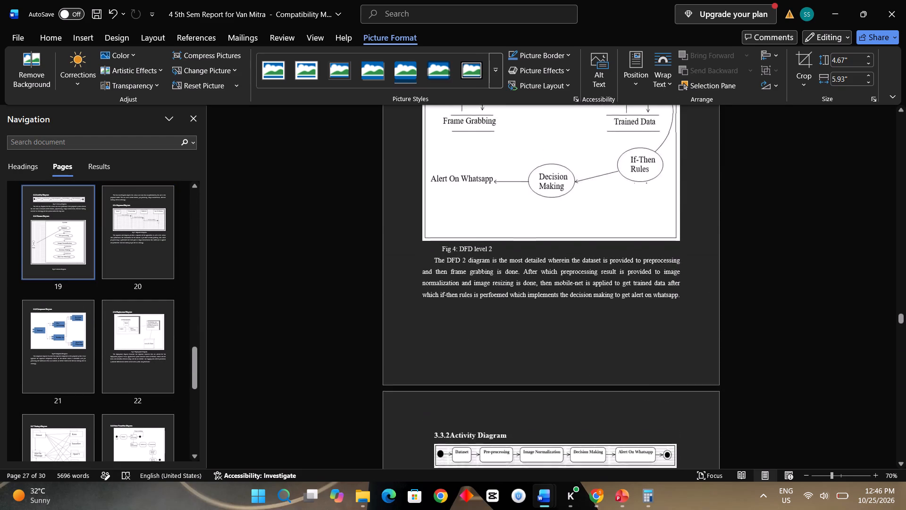
{"action": "scroll", "coordinate": [506, 409], "scroll_direction": "up", "scroll_amount": 20}
{"action": "scroll", "coordinate": [506, 409], "scroll_direction": "up", "scroll_amount": 2}
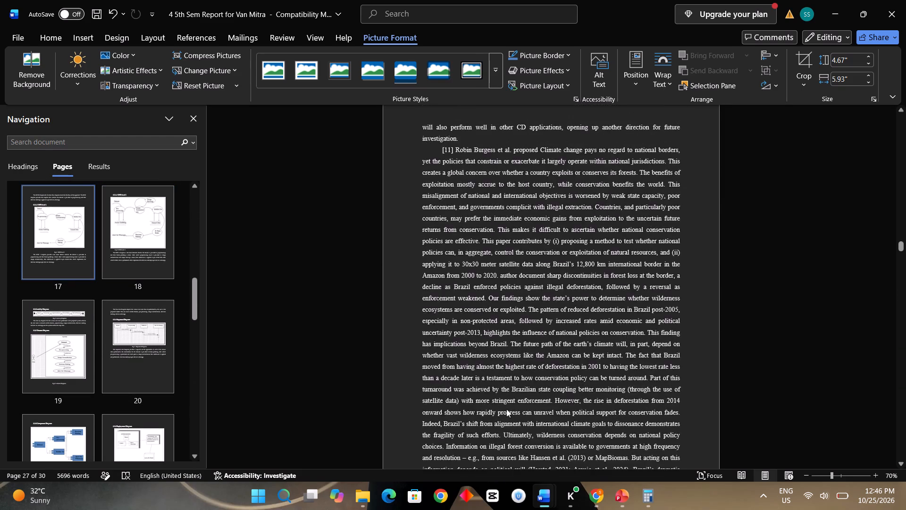
{"action": "scroll", "coordinate": [506, 409], "scroll_direction": "up", "scroll_amount": 20}
{"action": "scroll", "coordinate": [506, 409], "scroll_direction": "up", "scroll_amount": 2}
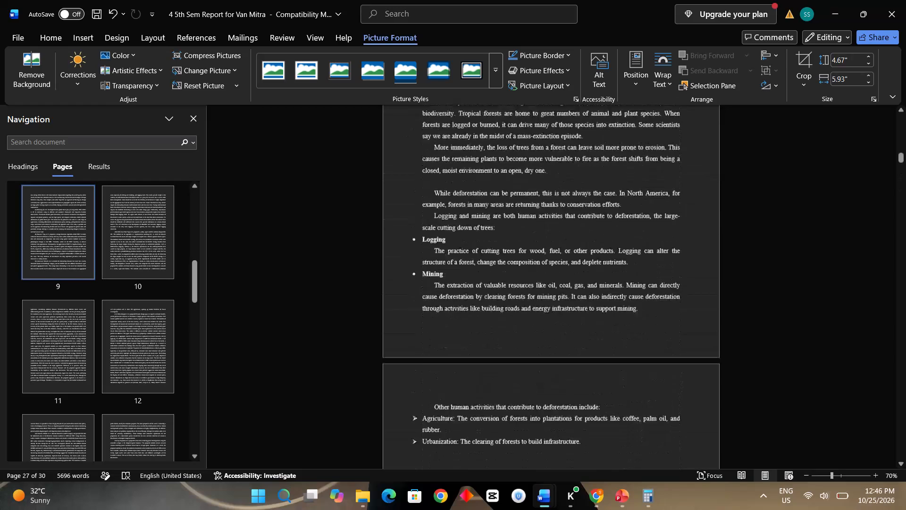
{"action": "scroll", "coordinate": [506, 409], "scroll_direction": "up", "scroll_amount": 14}
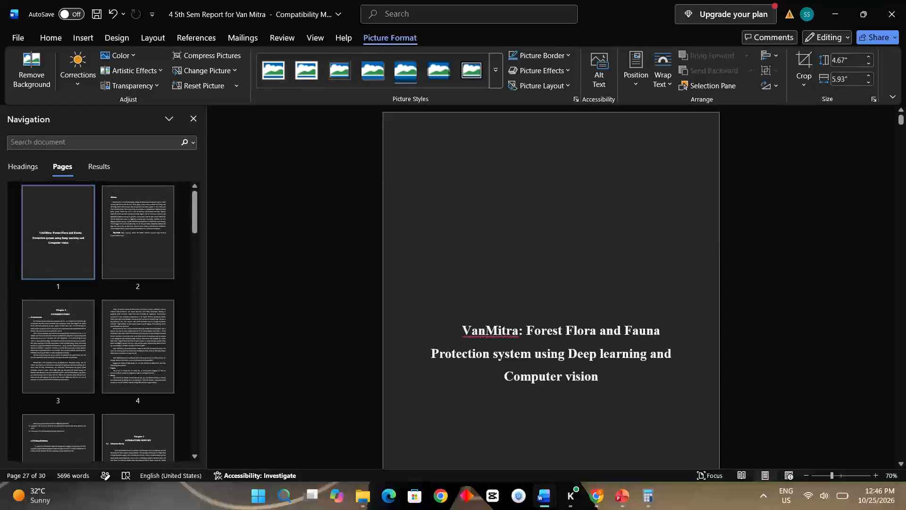
Save the Van Mitra semester report.
{"action": "key", "text": "ctrl+s"}
{"action": "key", "text": "ctrl+s"}
{"action": "key", "text": "ctrl+s"}
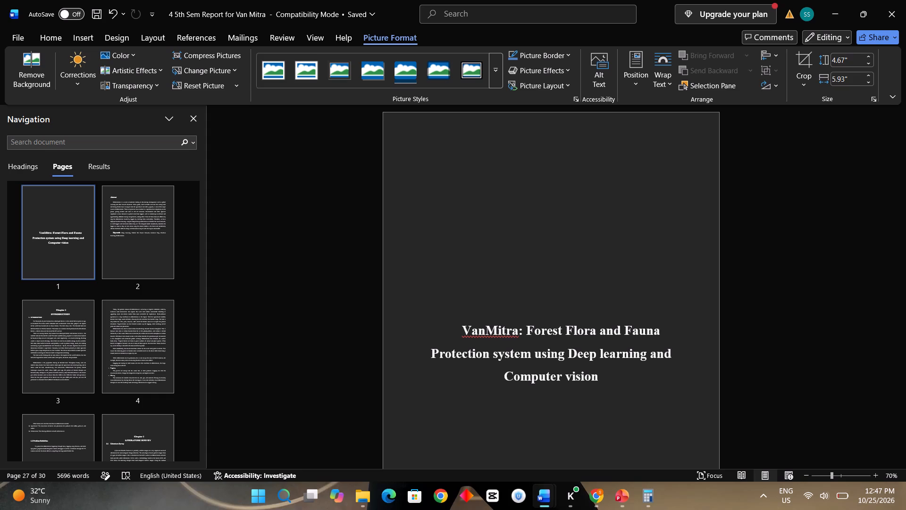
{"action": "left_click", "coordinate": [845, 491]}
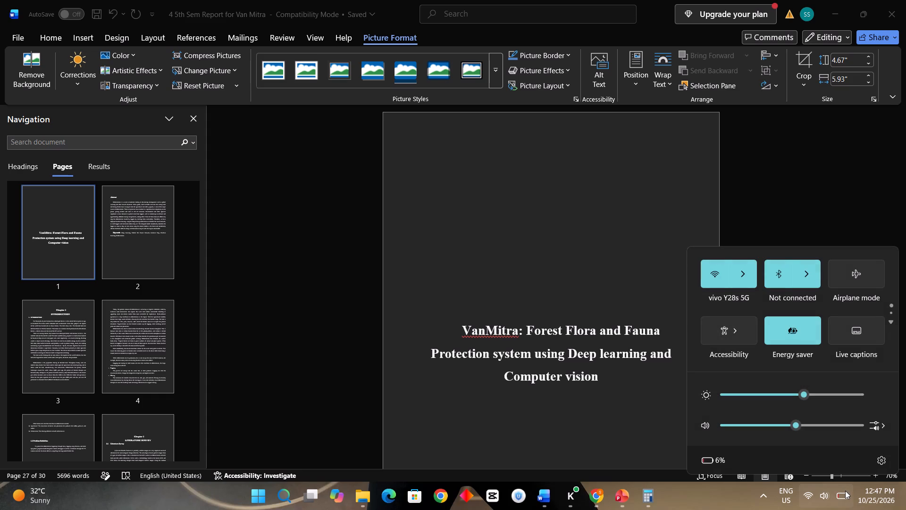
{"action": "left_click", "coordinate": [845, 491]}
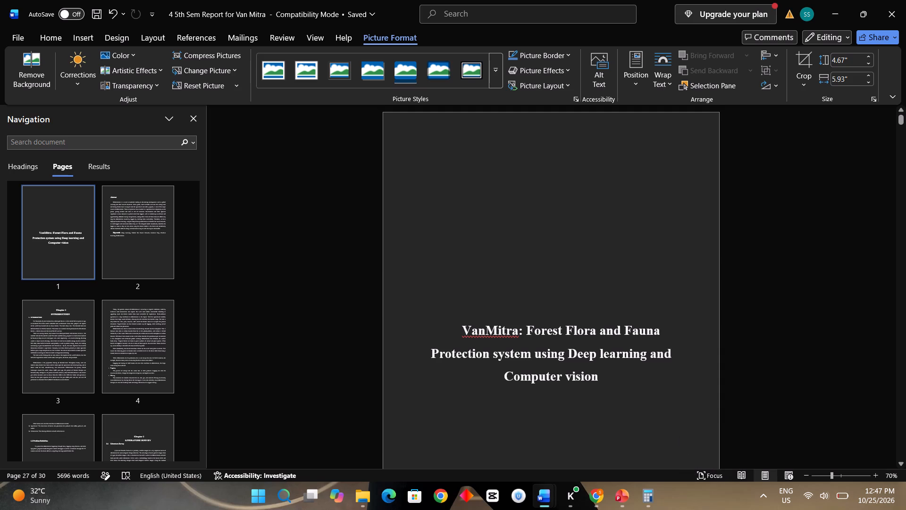
Save the semester report once more.
{"action": "key", "text": "ctrl+s"}
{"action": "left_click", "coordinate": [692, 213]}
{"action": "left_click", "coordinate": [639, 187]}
Minimise the VanMitra report window and the Synopsis document window.
{"action": "left_click", "coordinate": [841, 12]}
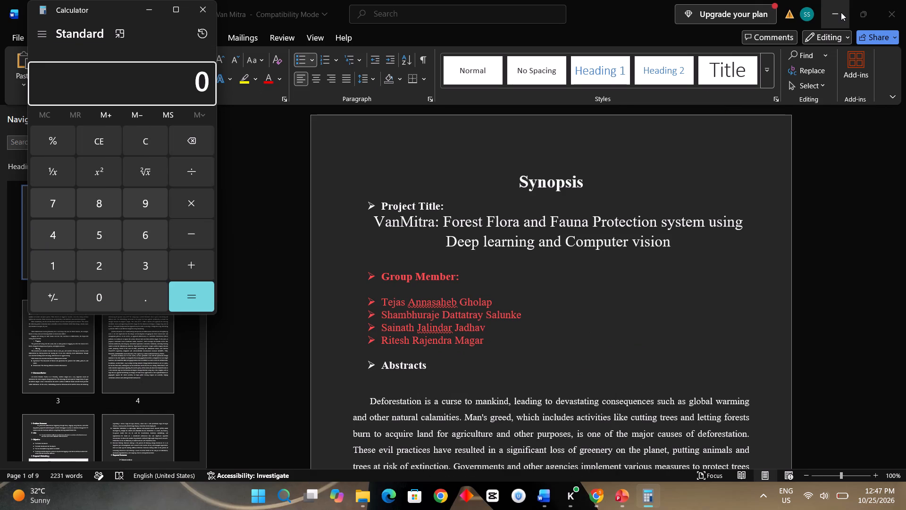
{"action": "left_click", "coordinate": [841, 12]}
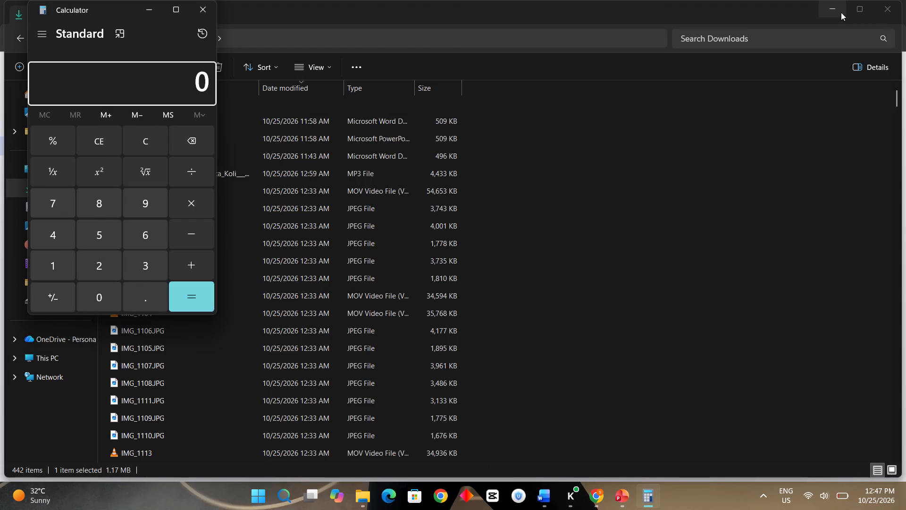